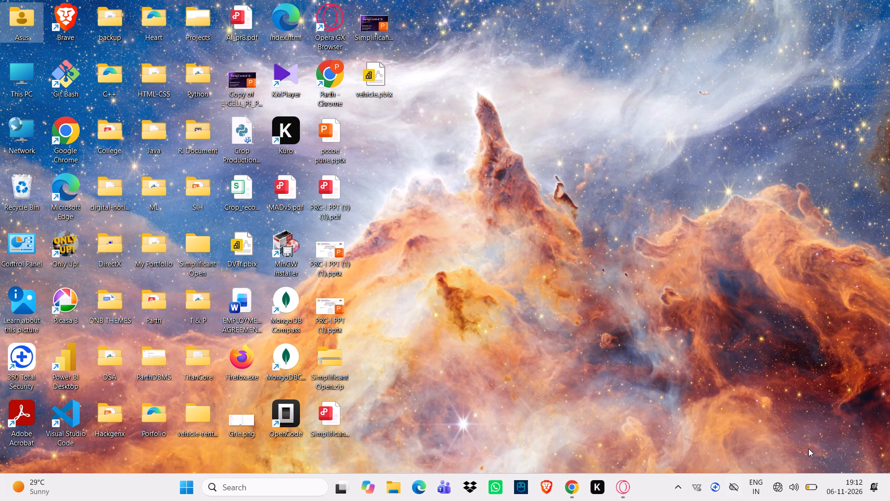
Connect the computer to the "moto g64 5G_8702" Wi-Fi network.
{"action": "left_click", "coordinate": [797, 490]}
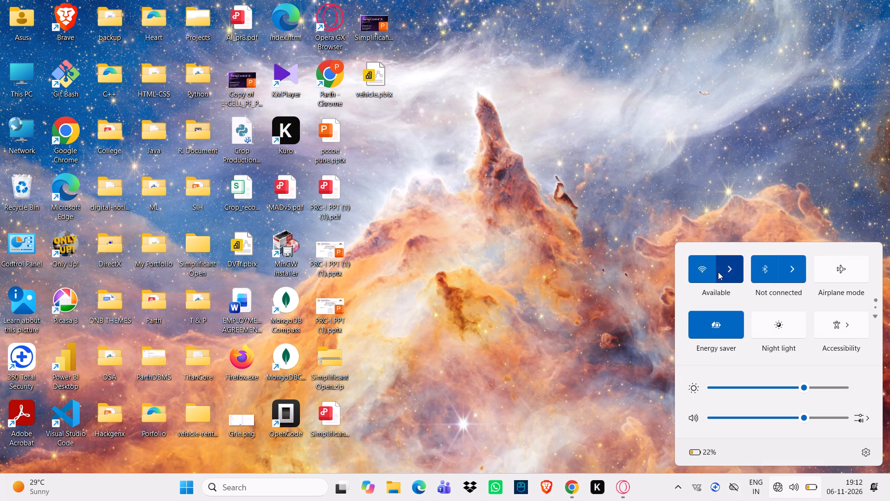
{"action": "left_click", "coordinate": [718, 272]}
{"action": "left_click", "coordinate": [718, 272]}
{"action": "left_click", "coordinate": [718, 272]}
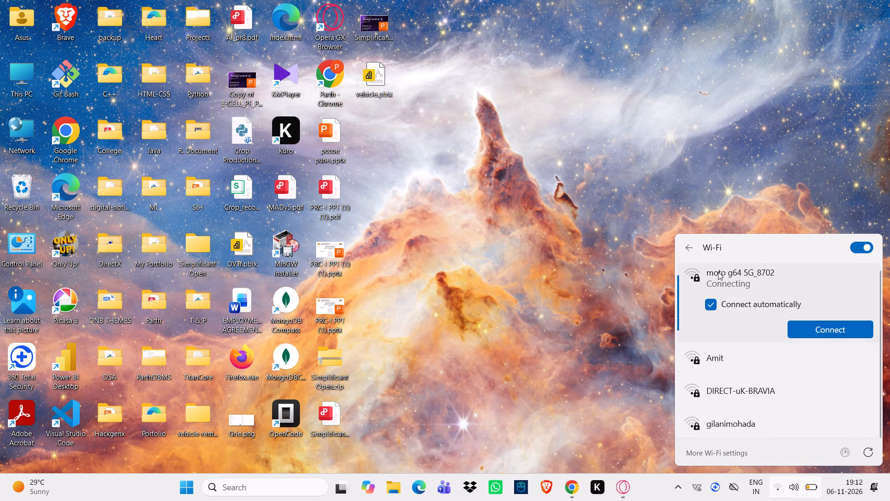
{"action": "left_click", "coordinate": [727, 203]}
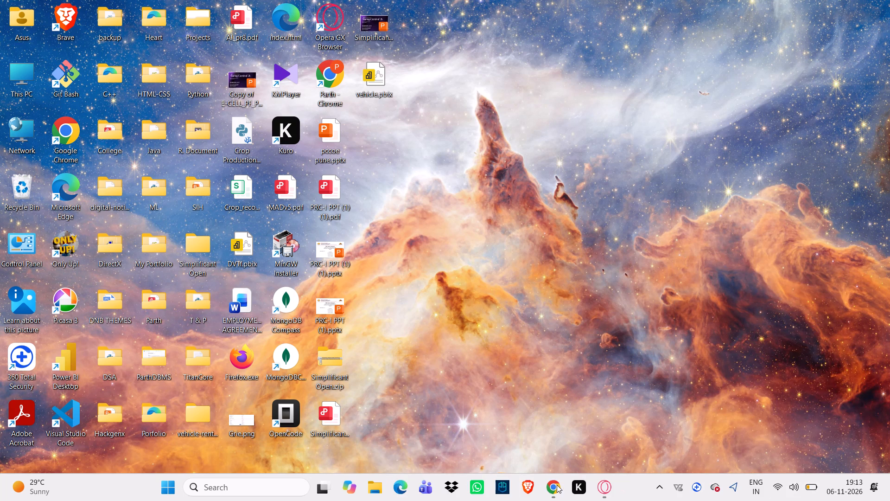
Switch to the Chrome window with the "Create a report in Data Studio" lab and collapse its course contents list.
{"action": "left_click", "coordinate": [552, 493]}
{"action": "left_click", "coordinate": [547, 438]}
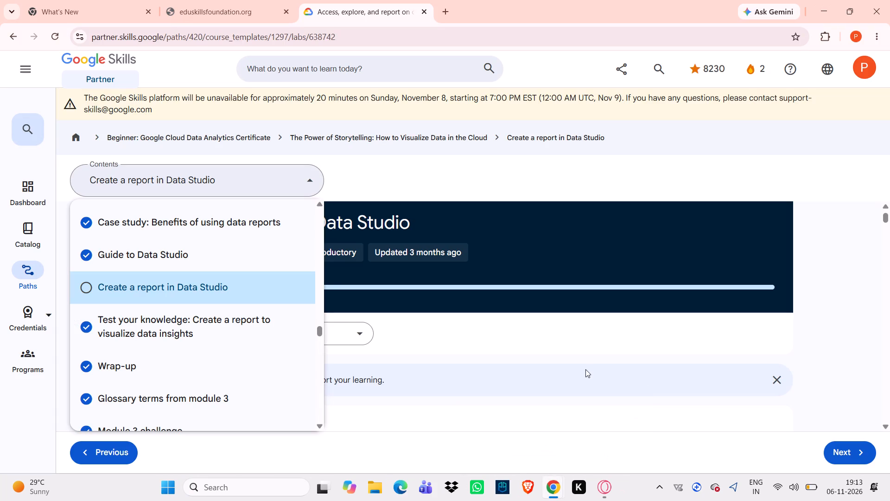
{"action": "left_click", "coordinate": [591, 347]}
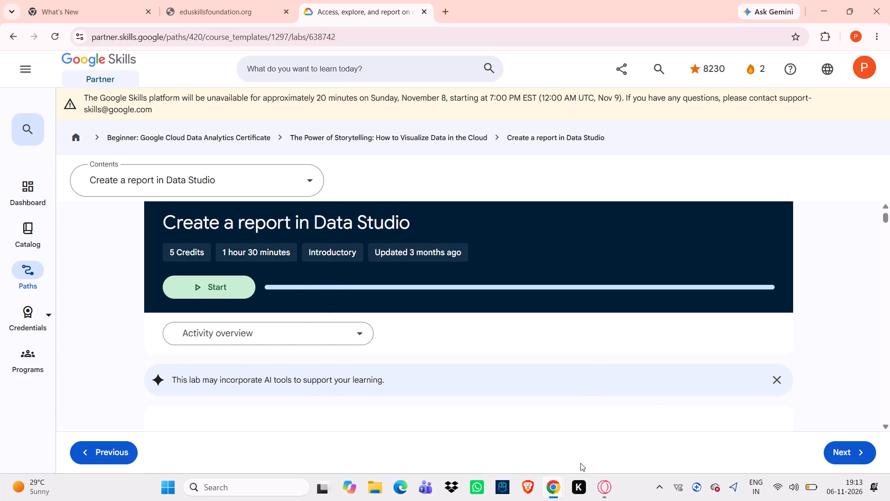
Reduce the lab's browser window from full screen to a half-width window beside the desktop.
{"action": "left_click", "coordinate": [851, 17]}
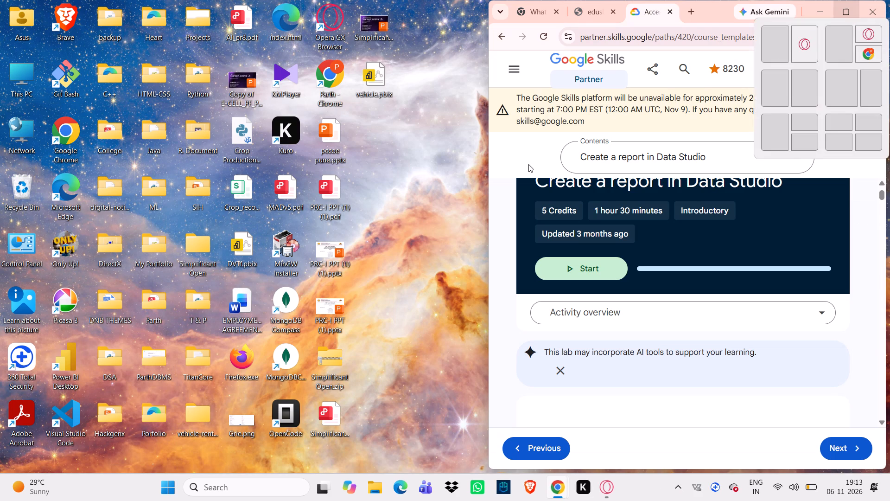
{"action": "left_click", "coordinate": [420, 272]}
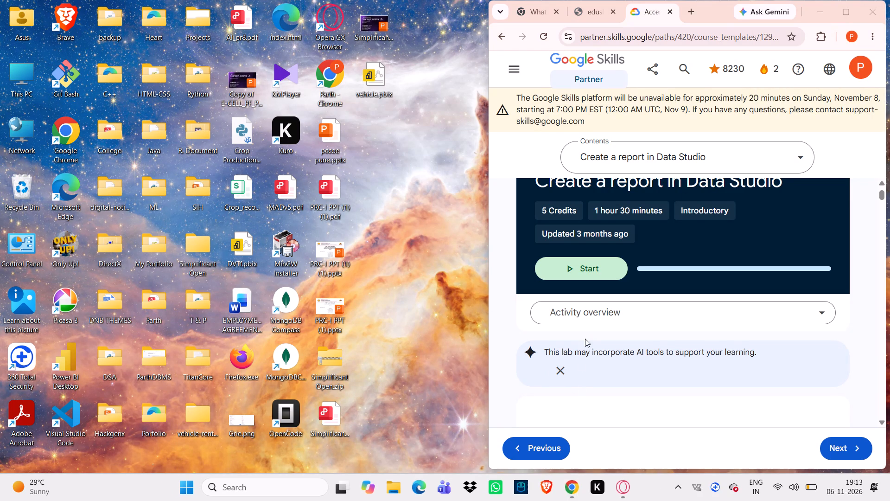
Look through the overview, scenario and setup sections of the Create a report in Data Studio lab.
{"action": "left_click", "coordinate": [849, 10]}
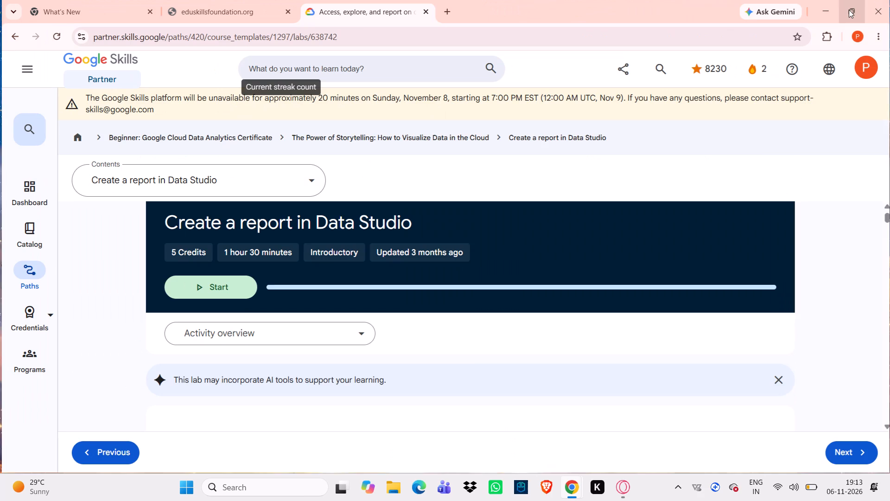
{"action": "scroll", "coordinate": [512, 315], "scroll_direction": "down", "scroll_amount": 4}
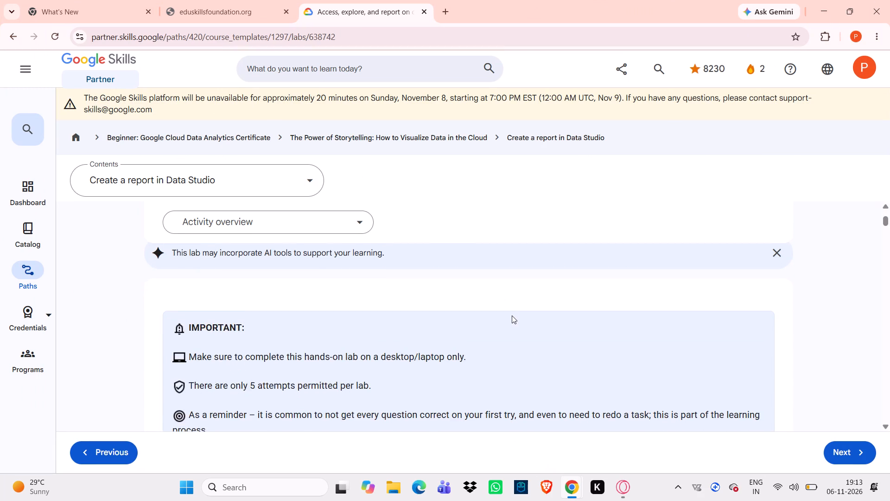
{"action": "scroll", "coordinate": [512, 315], "scroll_direction": "down", "scroll_amount": 7}
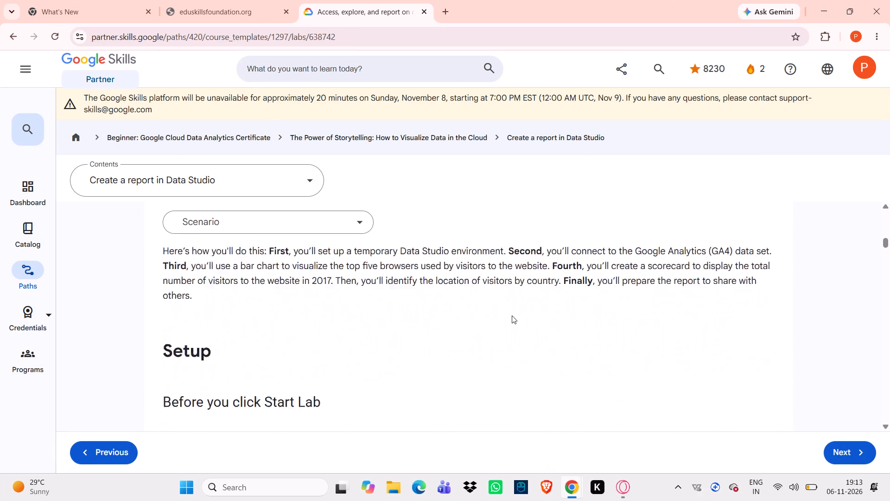
{"action": "scroll", "coordinate": [512, 315], "scroll_direction": "down", "scroll_amount": 1}
{"action": "scroll", "coordinate": [512, 315], "scroll_direction": "up", "scroll_amount": 11}
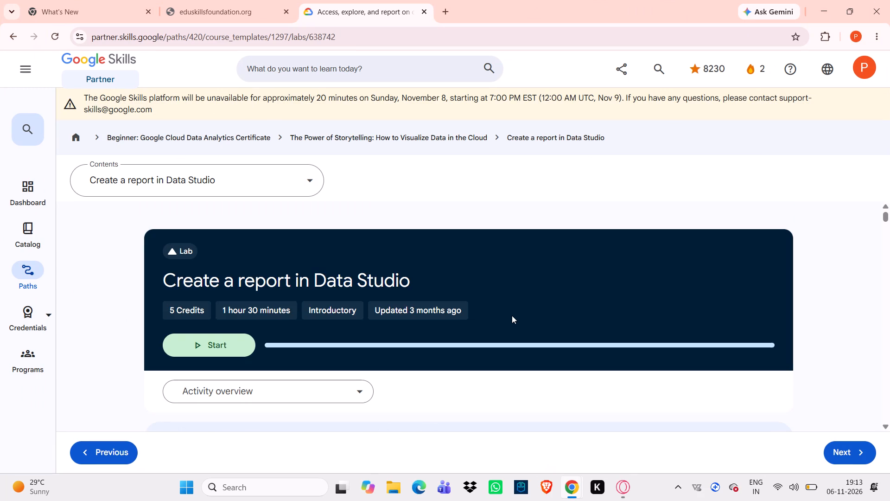
{"action": "left_click", "coordinate": [845, 2]}
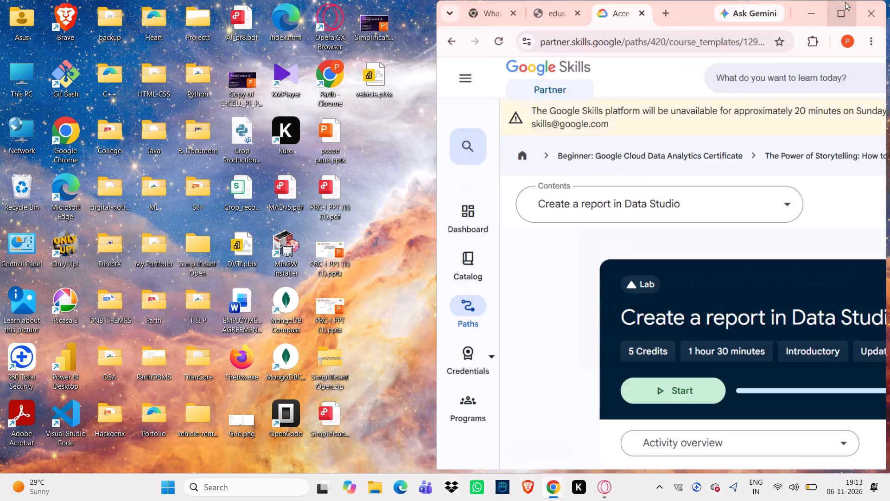
Start the Create a report in Data Studio lab.
{"action": "left_click", "coordinate": [596, 340]}
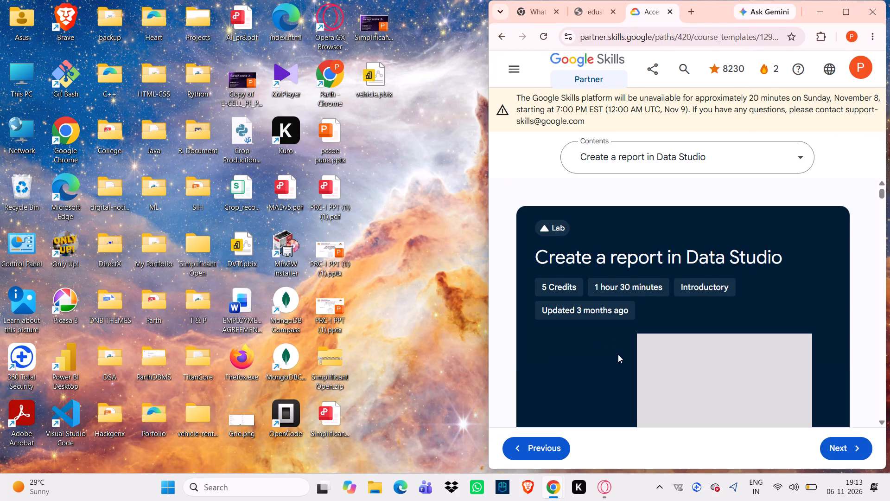
{"action": "scroll", "coordinate": [618, 354], "scroll_direction": "down", "scroll_amount": 3}
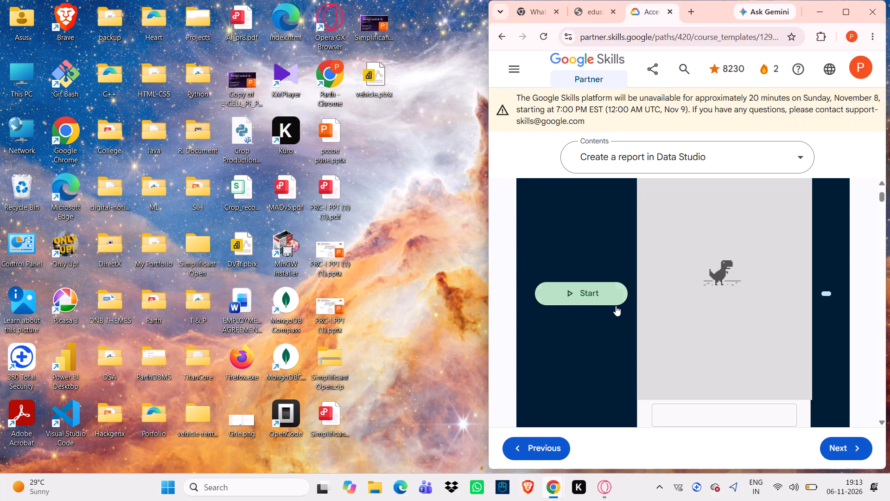
{"action": "left_click", "coordinate": [608, 286]}
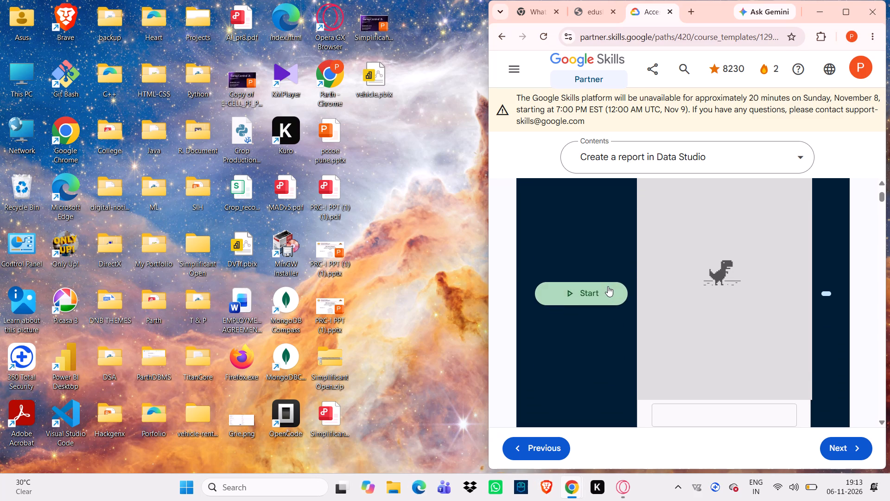
{"action": "scroll", "coordinate": [608, 286], "scroll_direction": "down", "scroll_amount": 2}
{"action": "scroll", "coordinate": [608, 286], "scroll_direction": "up", "scroll_amount": 5}
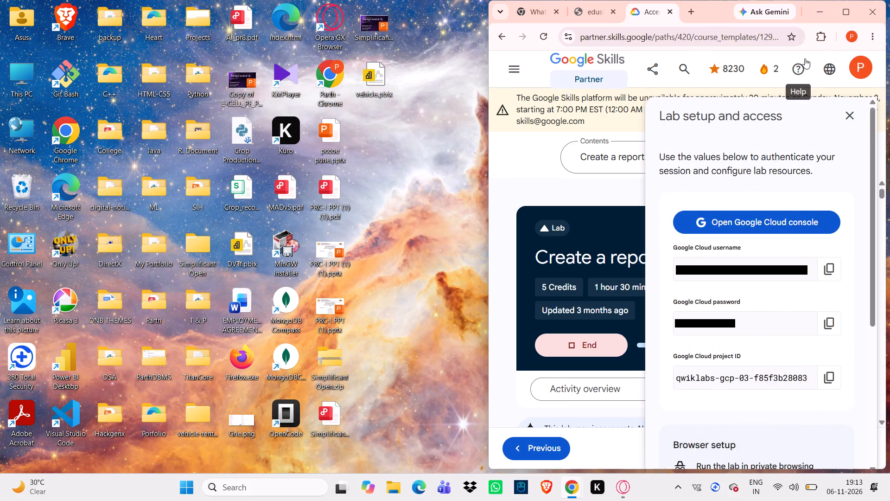
Open the lab's Google Cloud console link in an incognito window and slightly widen the lab instructions window beside it.
{"action": "right_click", "coordinate": [700, 226]}
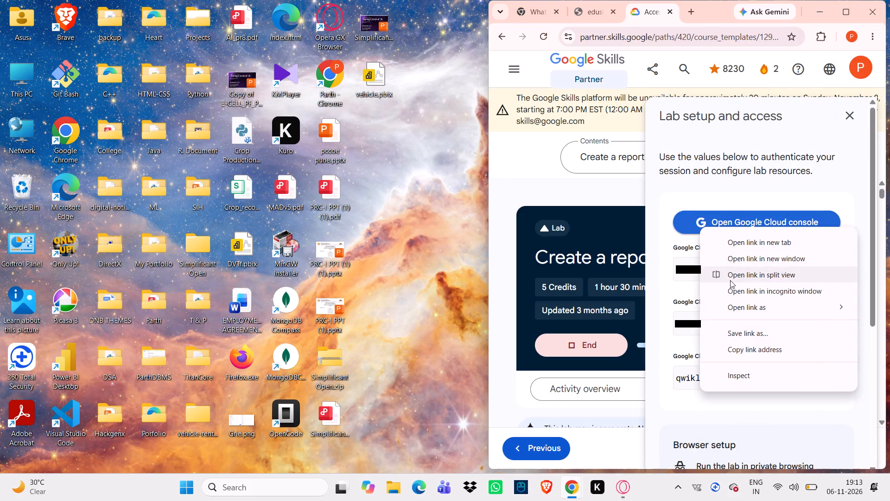
{"action": "left_click", "coordinate": [733, 290]}
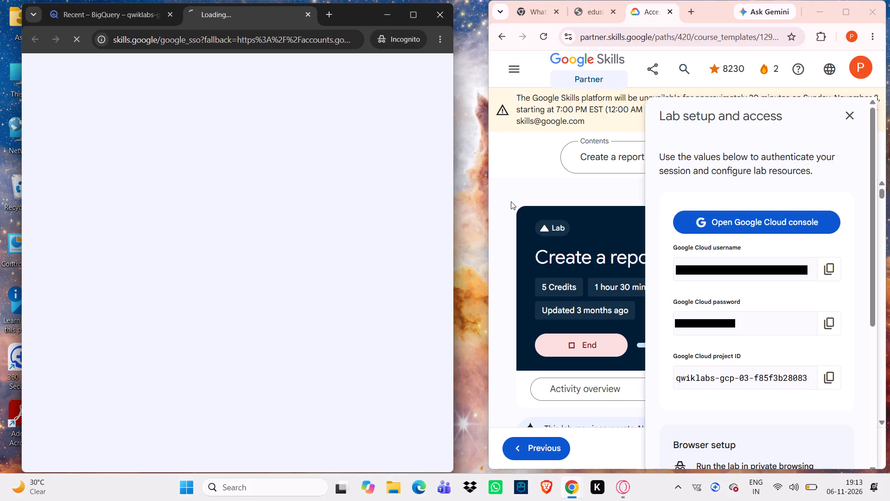
{"action": "left_click_drag", "start_coordinate": [485, 207], "coordinate": [472, 209]}
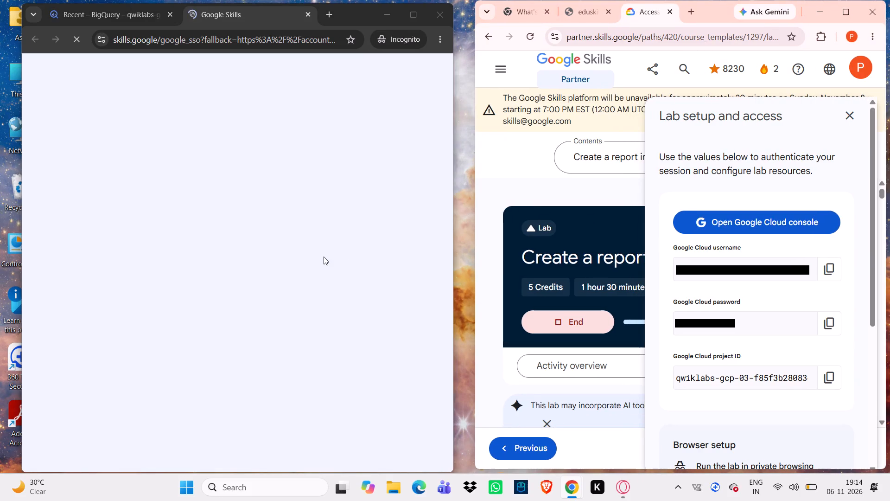
Go through the welcome terms for the new student account on the Google sign-in page.
{"action": "scroll", "coordinate": [324, 257], "scroll_direction": "up", "scroll_amount": 1}
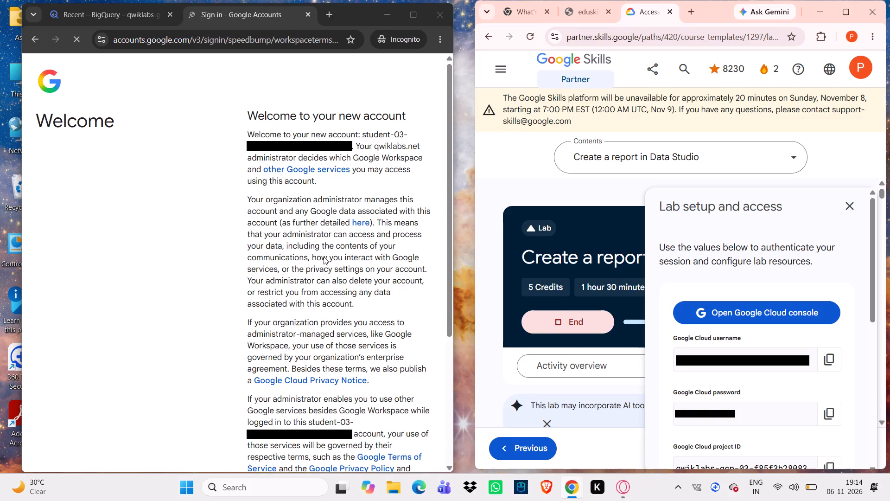
{"action": "scroll", "coordinate": [330, 342], "scroll_direction": "down", "scroll_amount": 3}
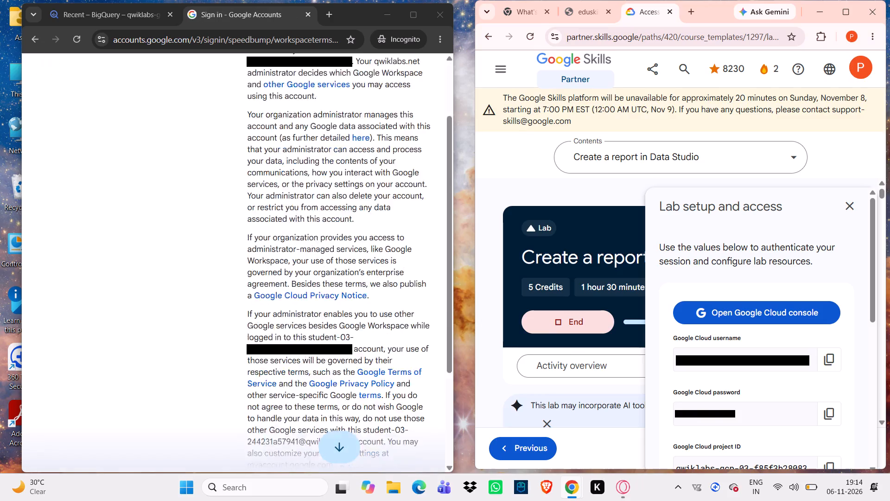
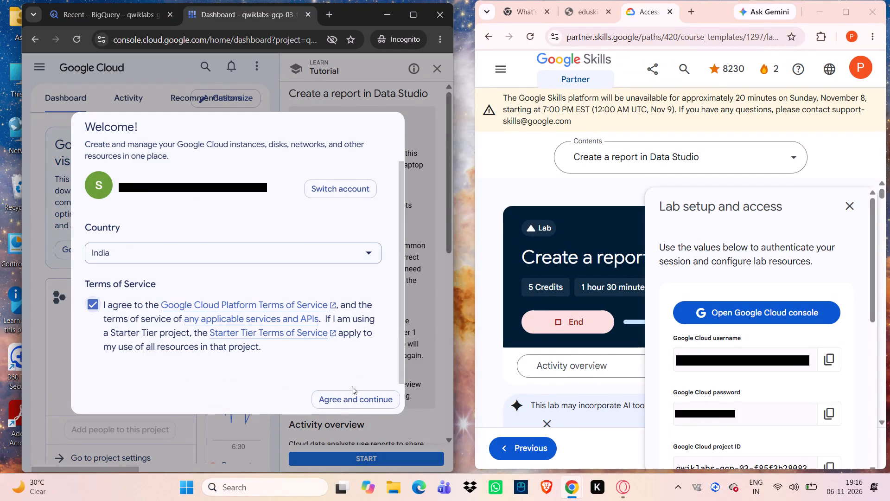
Accept the Google Cloud Terms of Service for the student account with India as the country.
{"action": "left_click", "coordinate": [341, 402]}
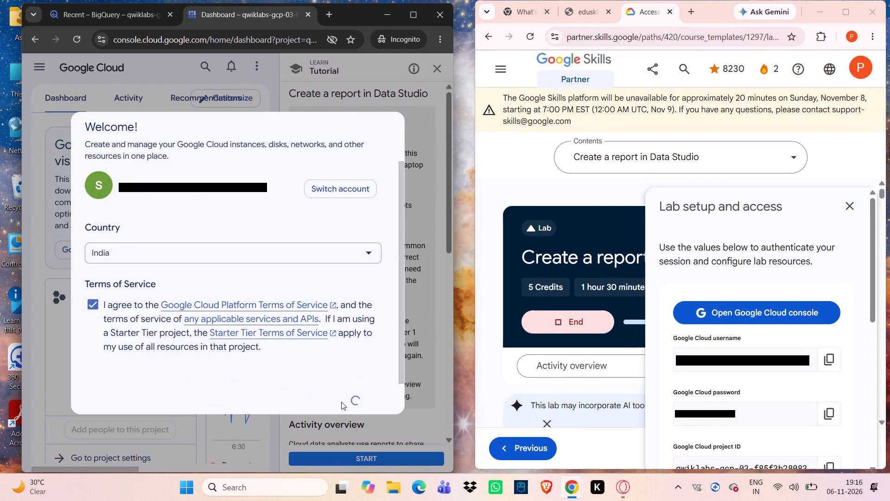
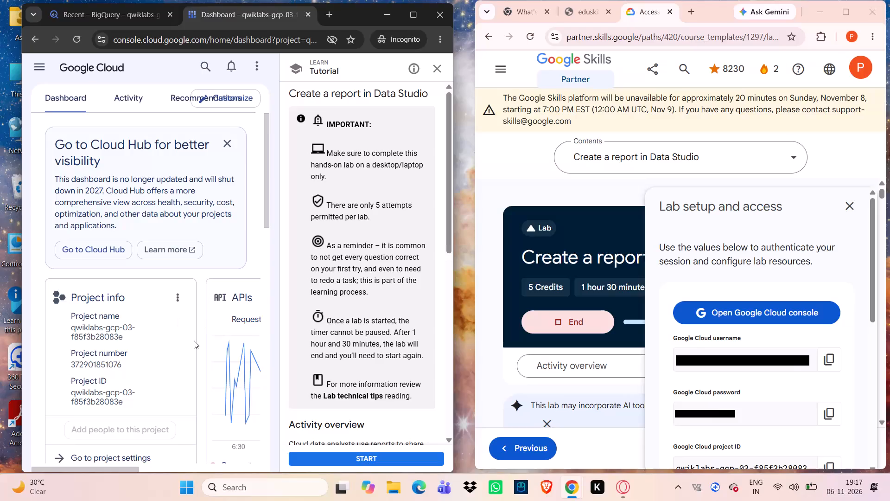
Leave the Create a report in Data Studio tutorial attached to the Google Cloud dashboard.
{"action": "scroll", "coordinate": [194, 340], "scroll_direction": "up", "scroll_amount": 1}
{"action": "scroll", "coordinate": [194, 340], "scroll_direction": "down", "scroll_amount": 4}
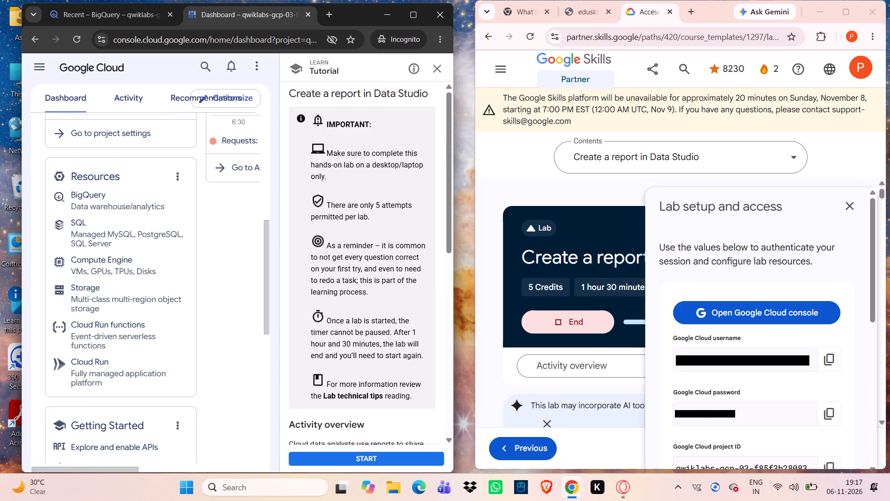
{"action": "scroll", "coordinate": [183, 377], "scroll_direction": "down", "scroll_amount": 4}
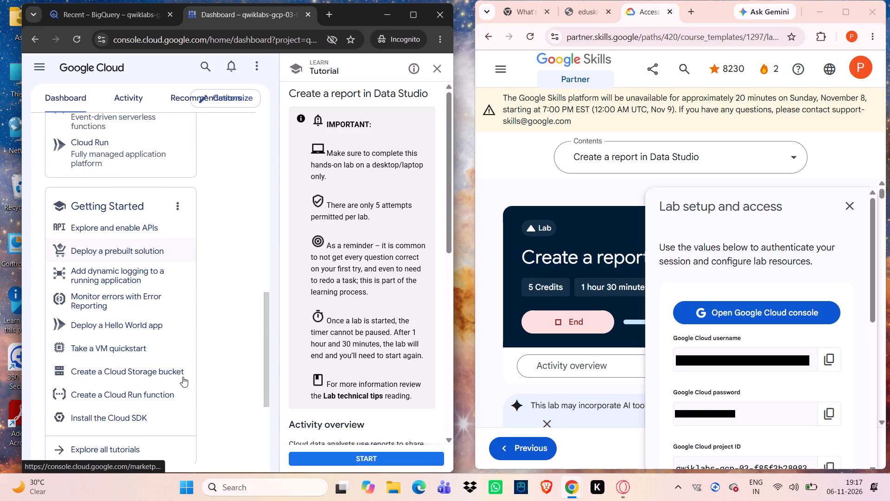
{"action": "left_click", "coordinate": [436, 70]}
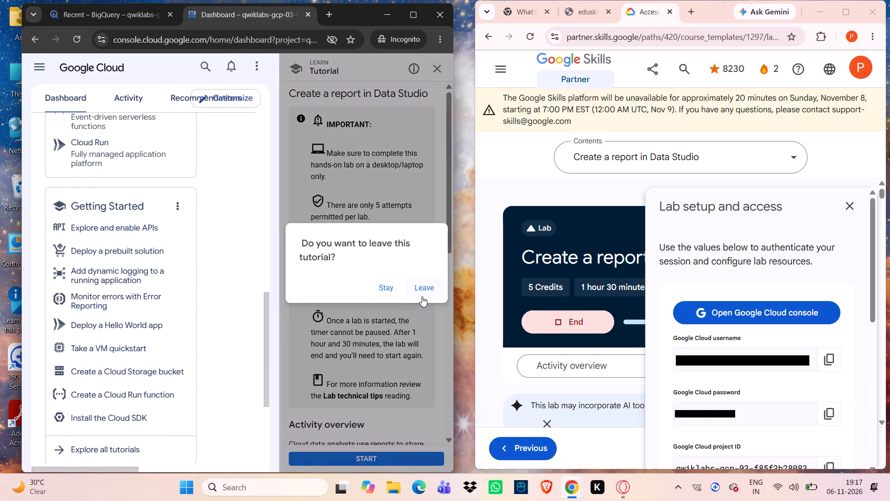
{"action": "left_click", "coordinate": [422, 296]}
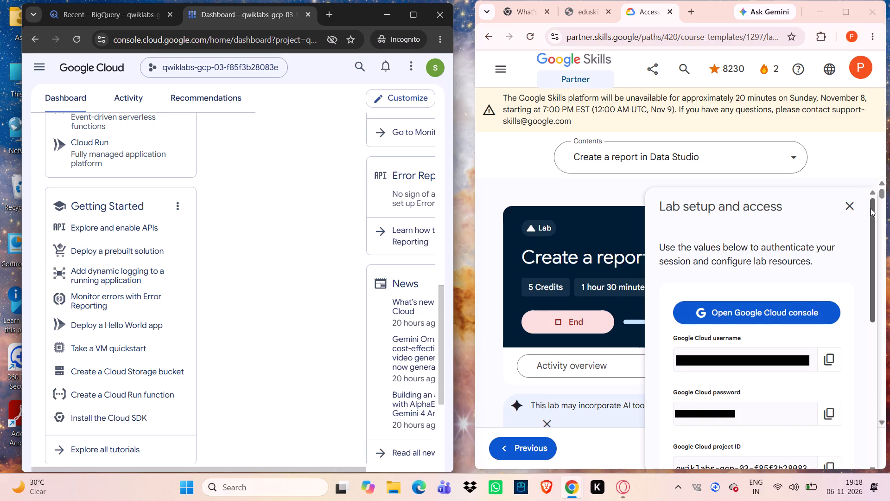
Close the Lab setup and access pane and read the lab instructions through to Task 1, the temporary Data Studio account setup.
{"action": "left_click", "coordinate": [851, 210]}
{"action": "scroll", "coordinate": [779, 357], "scroll_direction": "down", "scroll_amount": 2}
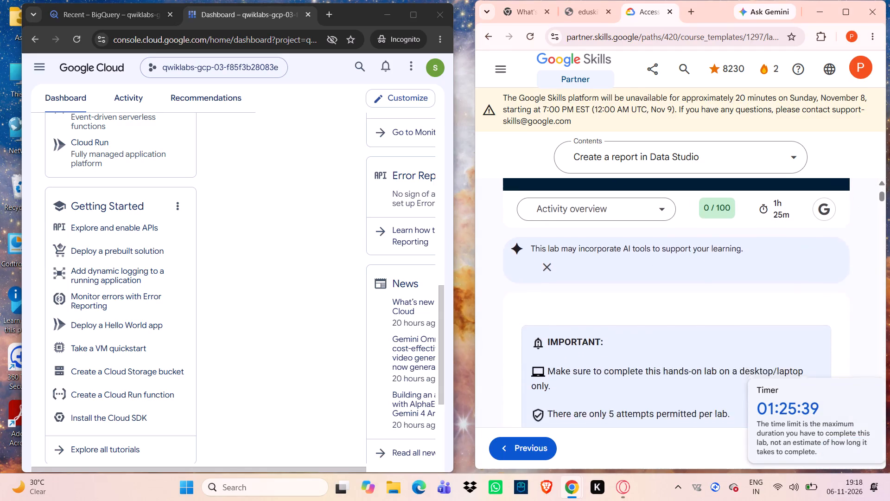
{"action": "scroll", "coordinate": [779, 357], "scroll_direction": "down", "scroll_amount": 7}
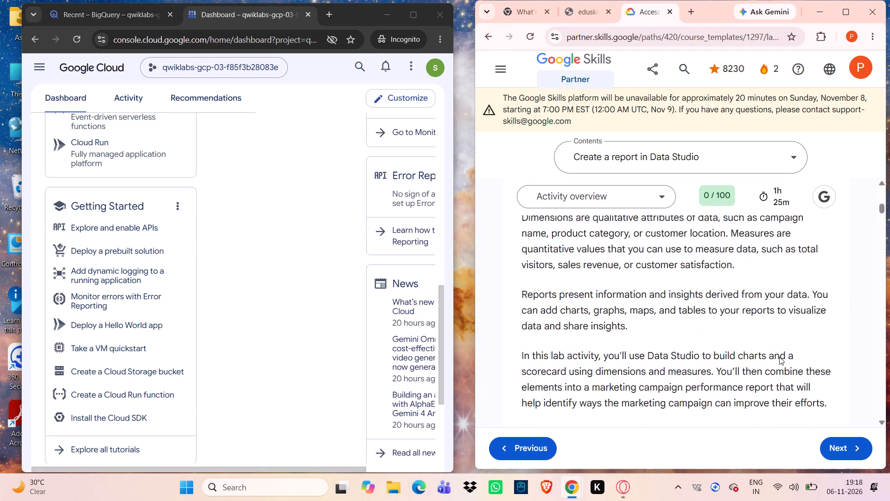
{"action": "scroll", "coordinate": [779, 357], "scroll_direction": "down", "scroll_amount": 10}
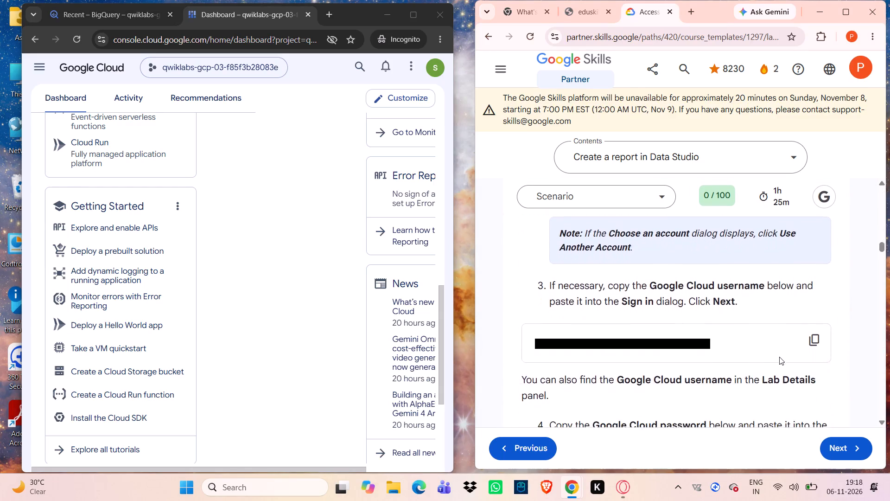
{"action": "scroll", "coordinate": [779, 357], "scroll_direction": "down", "scroll_amount": 2}
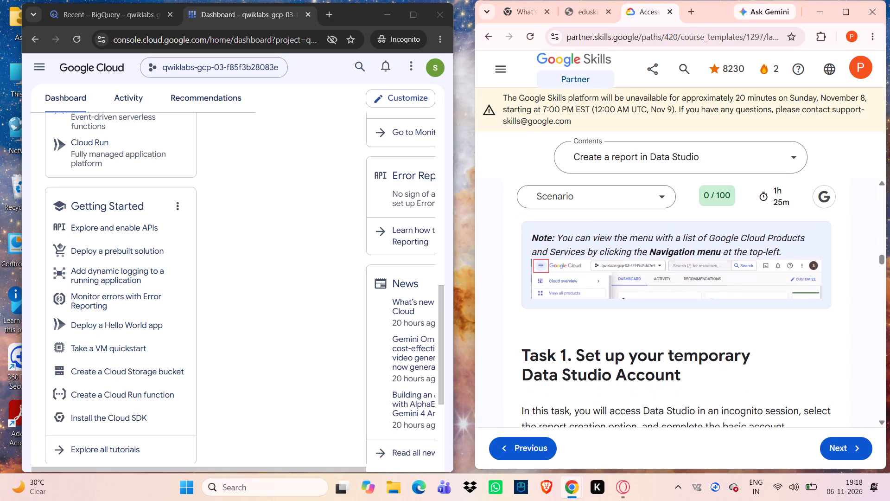
{"action": "scroll", "coordinate": [779, 357], "scroll_direction": "down", "scroll_amount": 1}
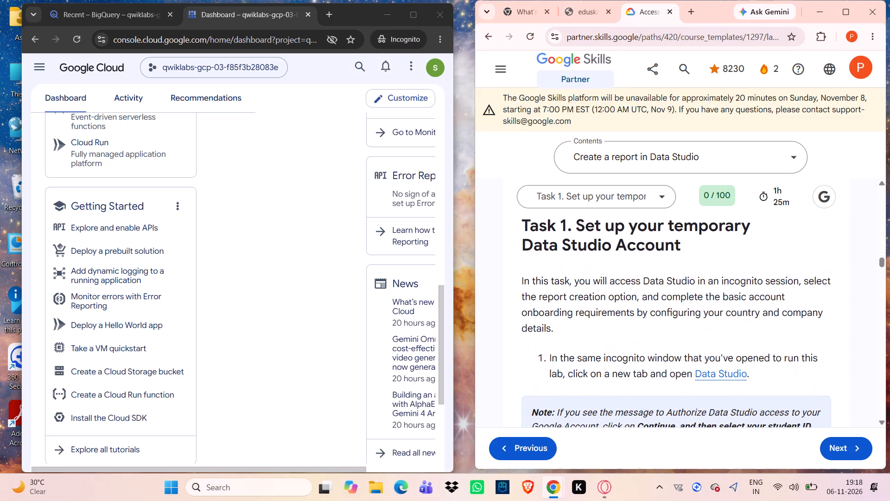
Open BigQuery Studio in the Google Cloud console and dismiss its welcome message.
{"action": "left_click", "coordinate": [41, 71]}
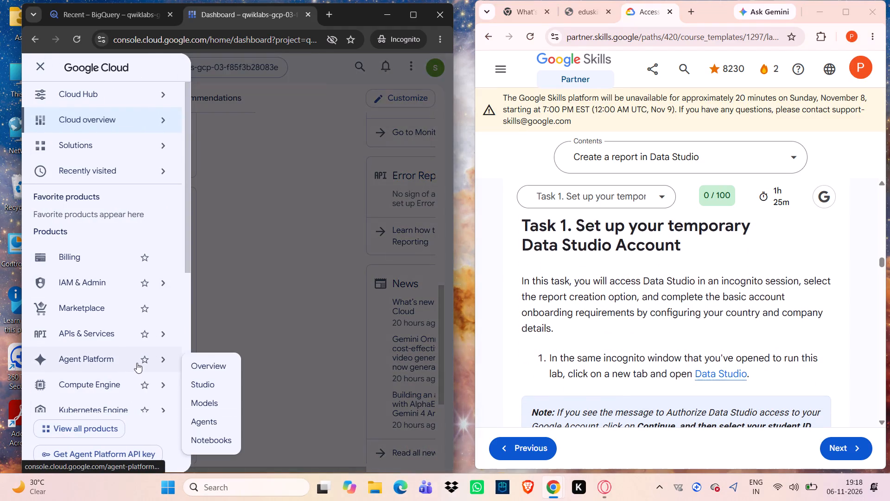
{"action": "scroll", "coordinate": [137, 363], "scroll_direction": "down", "scroll_amount": 4}
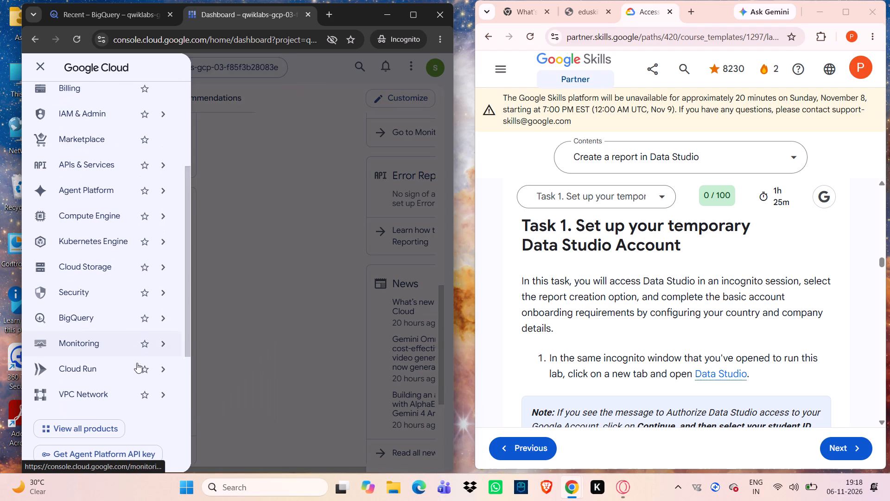
{"action": "scroll", "coordinate": [137, 363], "scroll_direction": "down", "scroll_amount": 1}
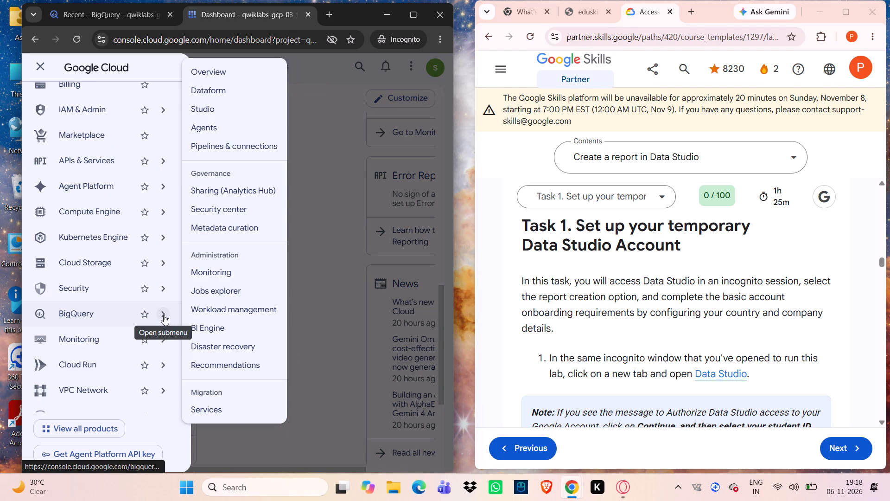
{"action": "left_click", "coordinate": [217, 108]}
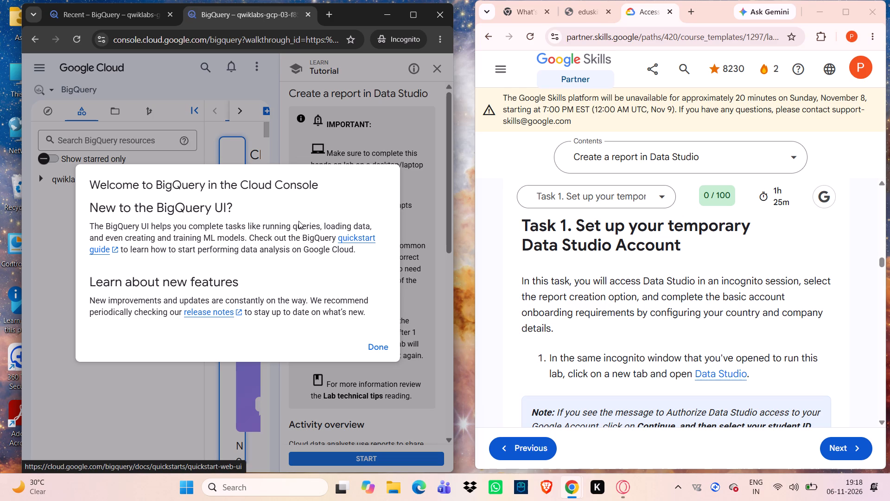
{"action": "left_click", "coordinate": [385, 349]}
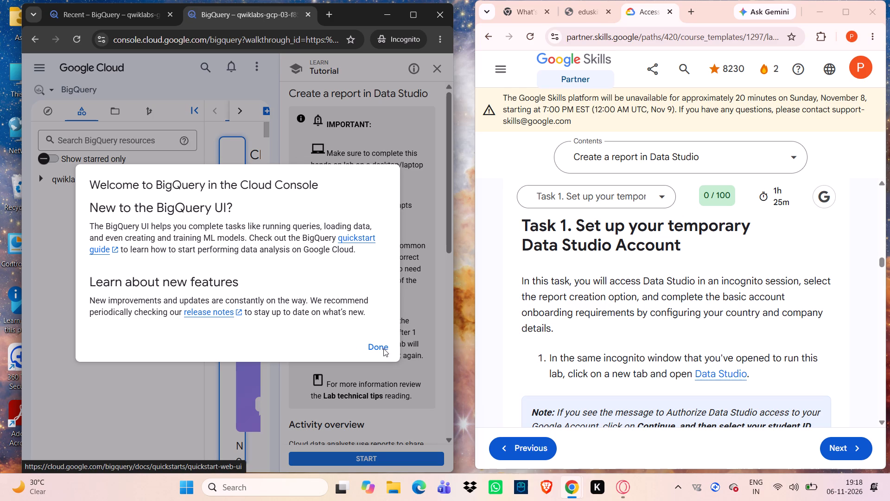
{"action": "left_click", "coordinate": [380, 348]}
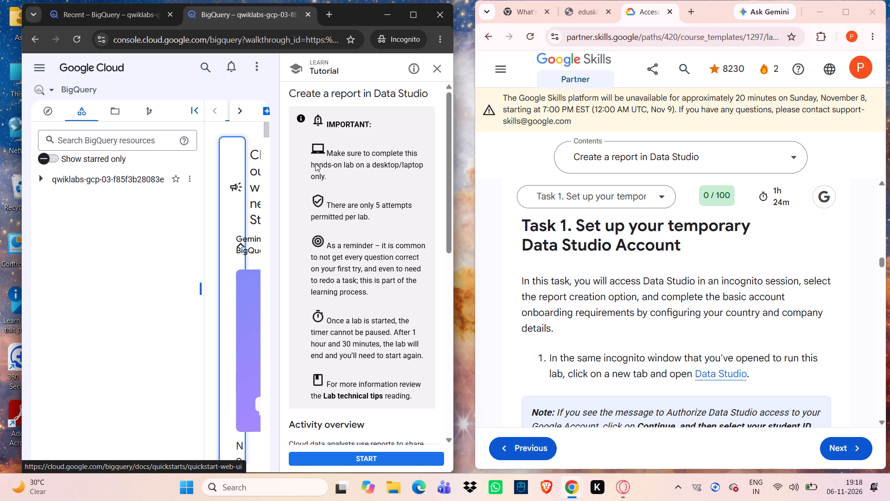
Review the Task 1 instructions on opening Data Studio in the incognito window and creating a new report.
{"action": "scroll", "coordinate": [573, 227], "scroll_direction": "down", "scroll_amount": 2}
{"action": "scroll", "coordinate": [573, 227], "scroll_direction": "up", "scroll_amount": 1}
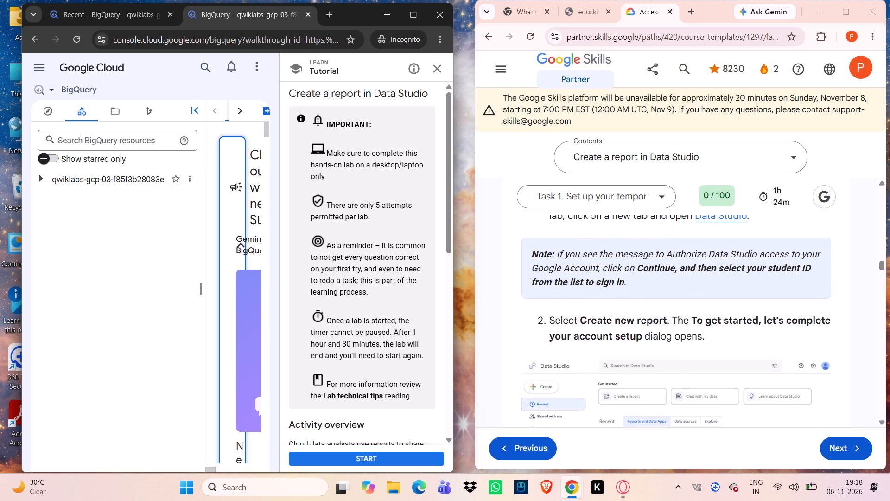
{"action": "scroll", "coordinate": [573, 227], "scroll_direction": "up", "scroll_amount": 1}
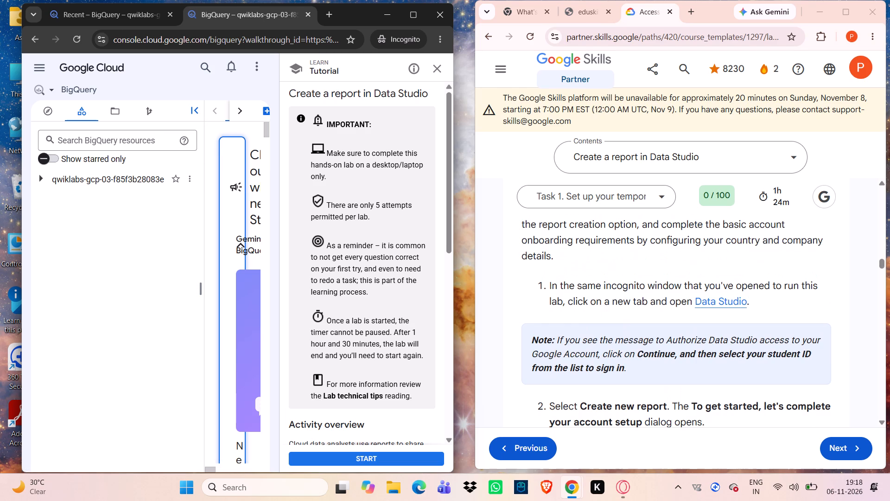
{"action": "scroll", "coordinate": [573, 227], "scroll_direction": "up", "scroll_amount": 2}
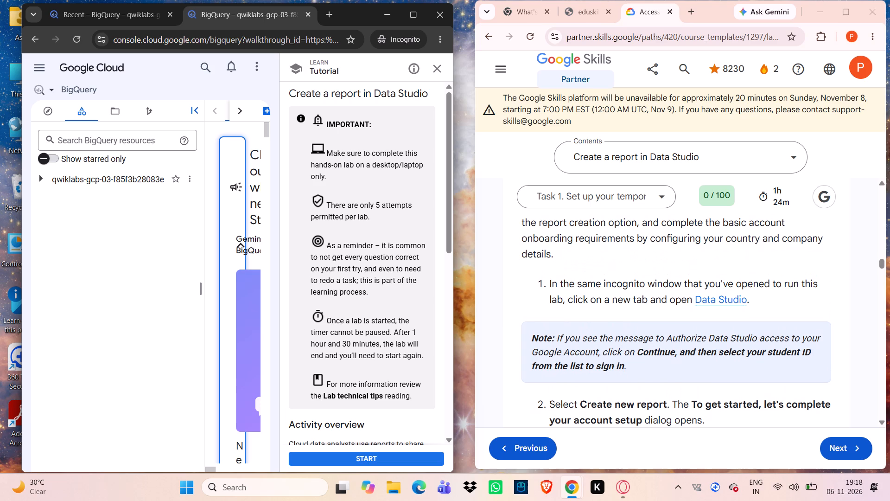
{"action": "scroll", "coordinate": [573, 227], "scroll_direction": "up", "scroll_amount": 6}
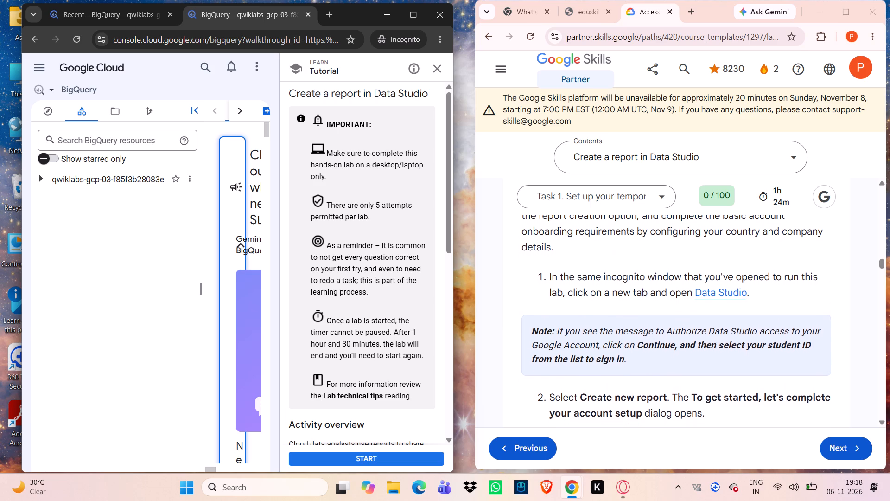
{"action": "scroll", "coordinate": [573, 227], "scroll_direction": "up", "scroll_amount": 1}
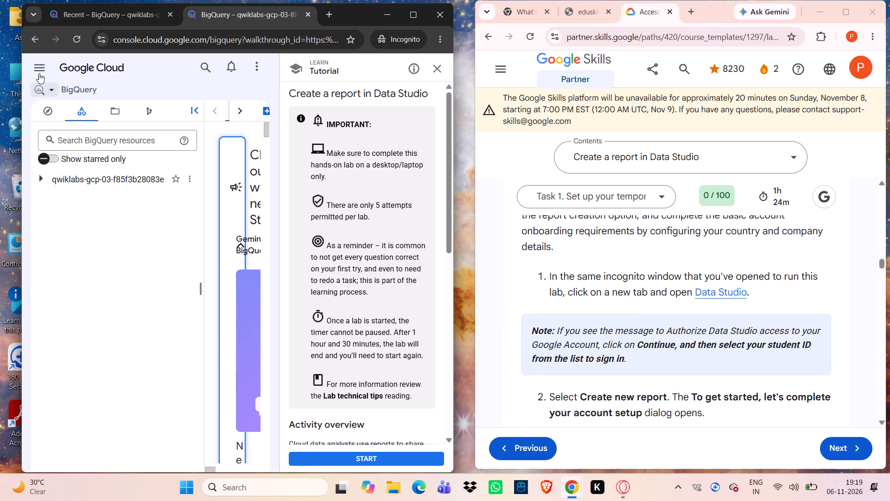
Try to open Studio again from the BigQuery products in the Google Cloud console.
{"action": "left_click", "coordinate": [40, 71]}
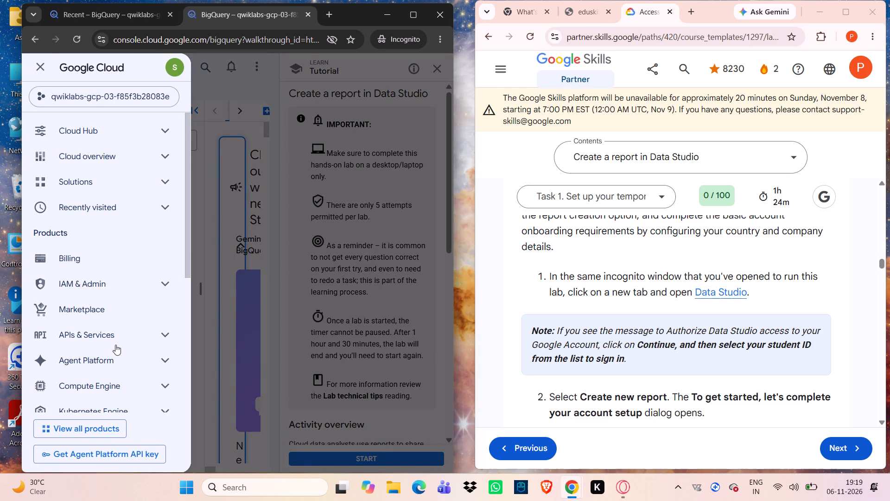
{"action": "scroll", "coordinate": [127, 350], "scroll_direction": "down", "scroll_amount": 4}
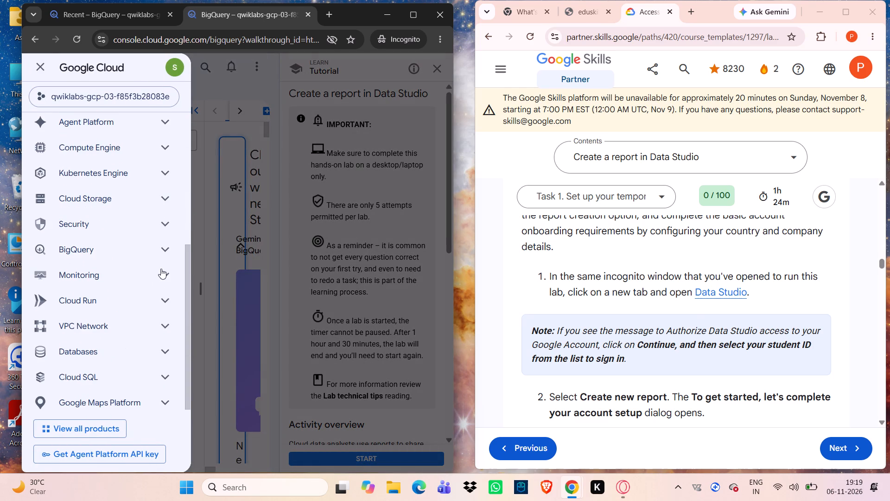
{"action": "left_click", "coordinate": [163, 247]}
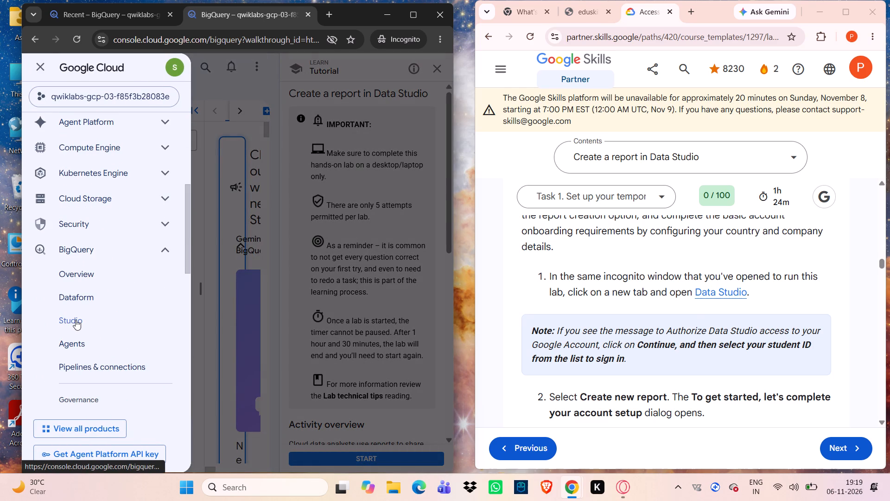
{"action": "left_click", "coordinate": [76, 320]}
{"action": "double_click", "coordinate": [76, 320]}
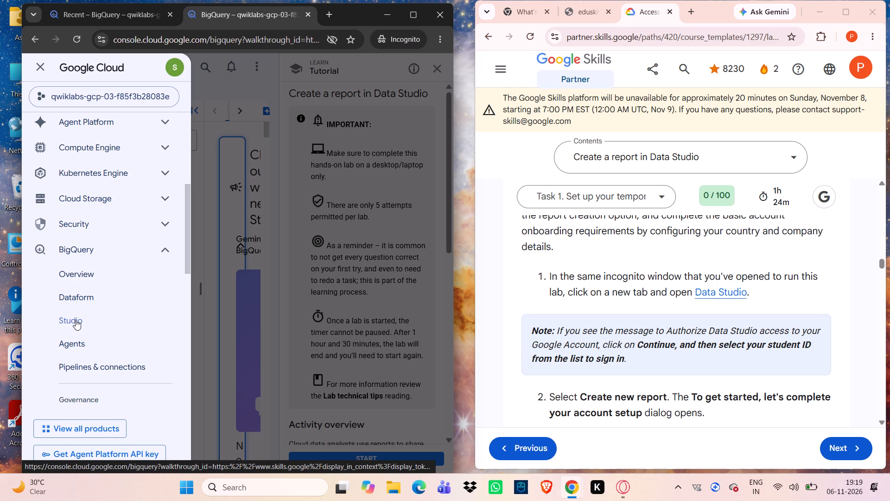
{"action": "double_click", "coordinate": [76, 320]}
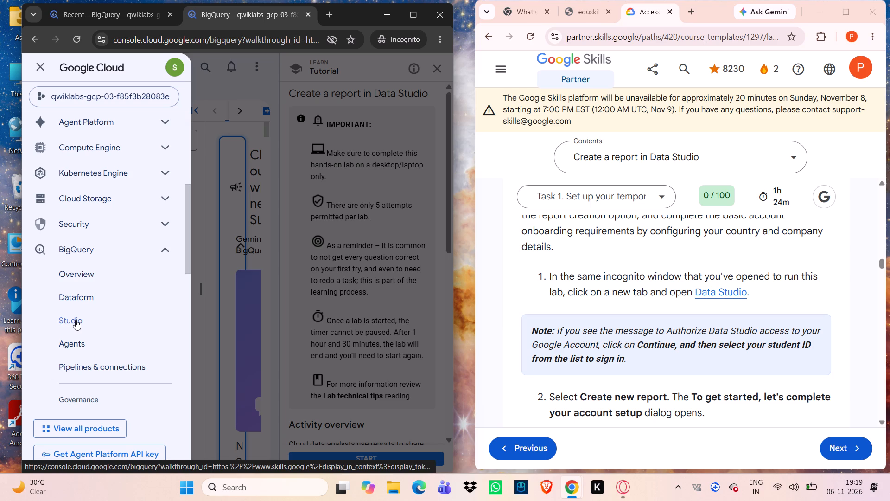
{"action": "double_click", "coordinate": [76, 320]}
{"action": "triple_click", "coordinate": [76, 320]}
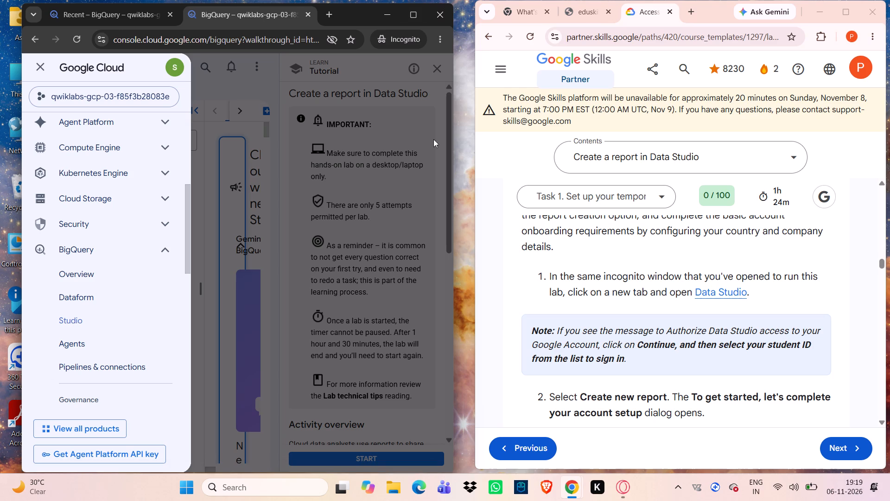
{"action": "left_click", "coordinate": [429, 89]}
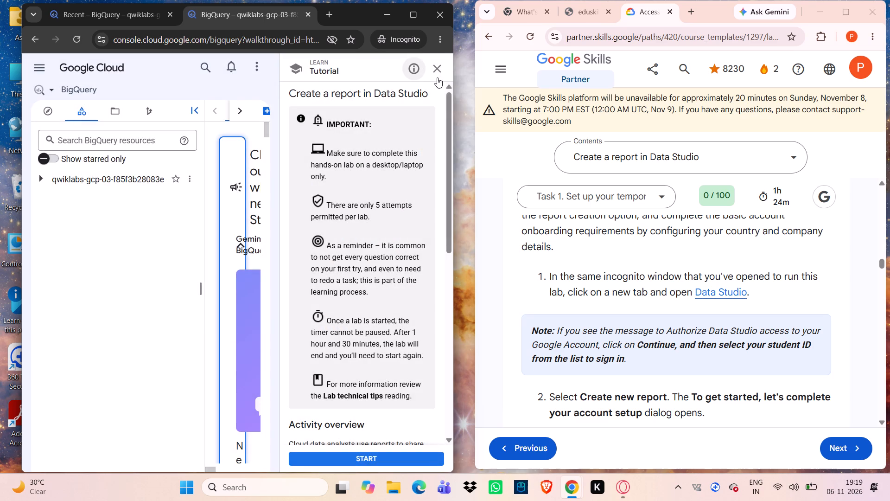
Leave the lab tutorial shown beside BigQuery Studio.
{"action": "left_click", "coordinate": [437, 77]}
{"action": "left_click", "coordinate": [427, 291]}
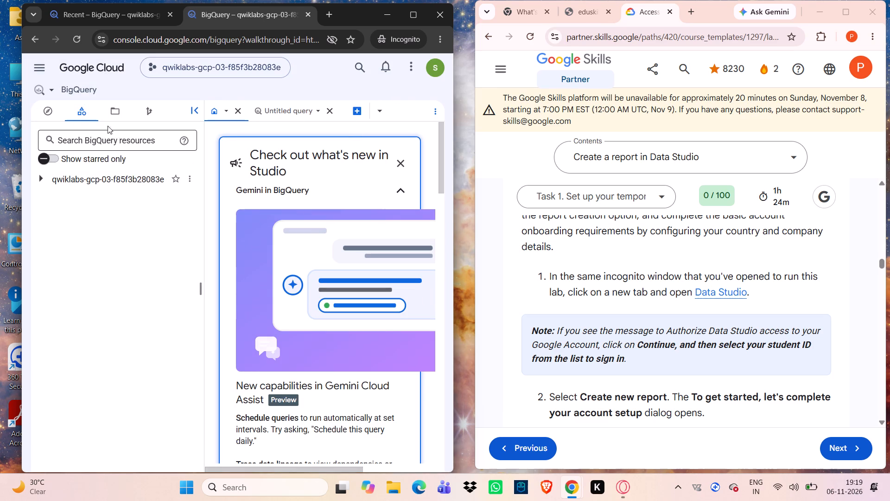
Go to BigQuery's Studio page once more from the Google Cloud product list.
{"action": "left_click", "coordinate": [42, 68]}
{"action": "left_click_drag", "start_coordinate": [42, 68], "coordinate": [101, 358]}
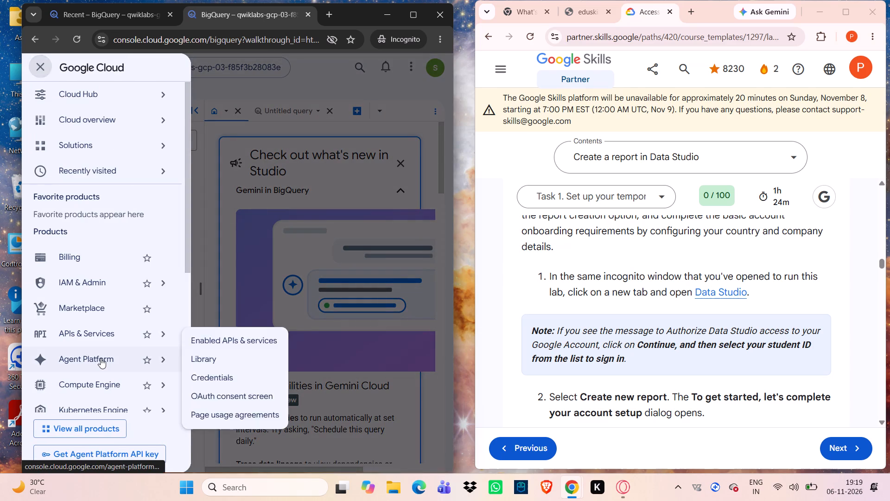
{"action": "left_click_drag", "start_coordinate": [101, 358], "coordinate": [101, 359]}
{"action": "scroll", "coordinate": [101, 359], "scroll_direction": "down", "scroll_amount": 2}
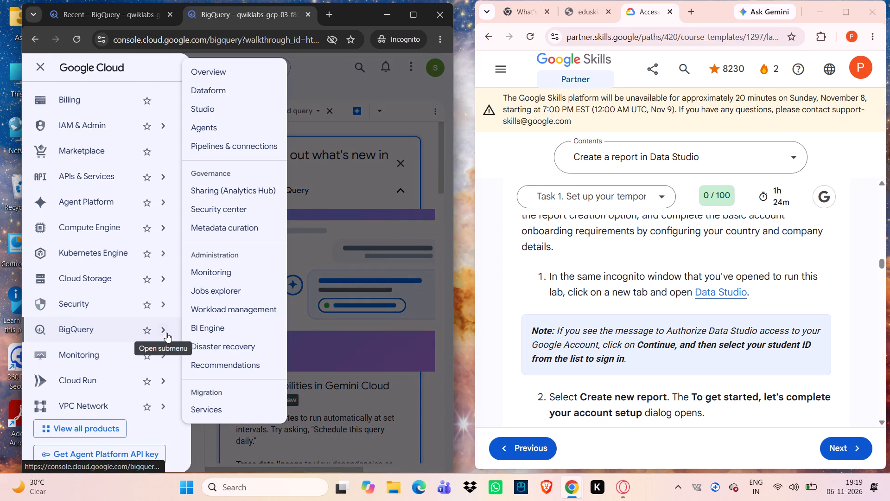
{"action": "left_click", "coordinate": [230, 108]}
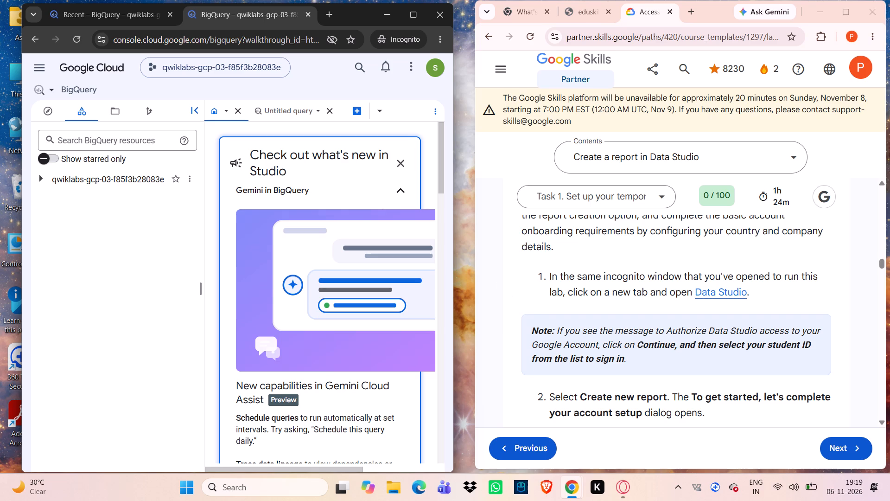
Check the Files explorer in BigQuery Studio, then show the Explorer with the project's resources.
{"action": "scroll", "coordinate": [584, 341], "scroll_direction": "down", "scroll_amount": 1}
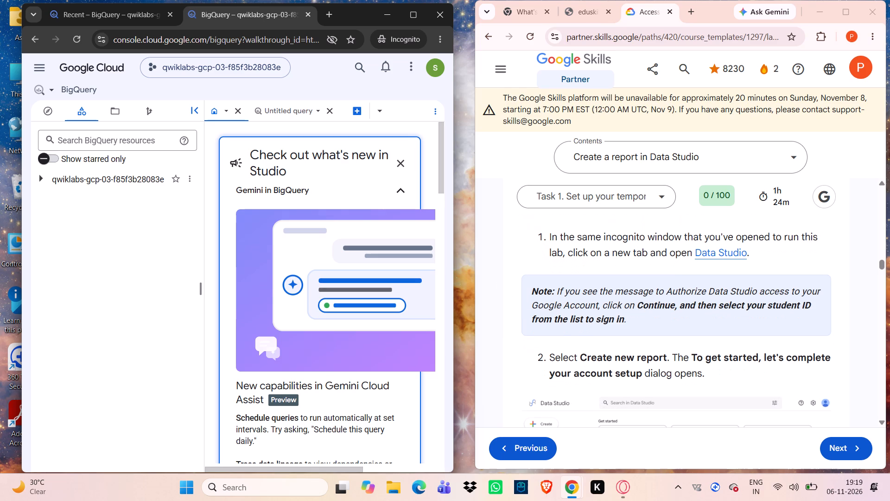
{"action": "left_click", "coordinate": [112, 109]}
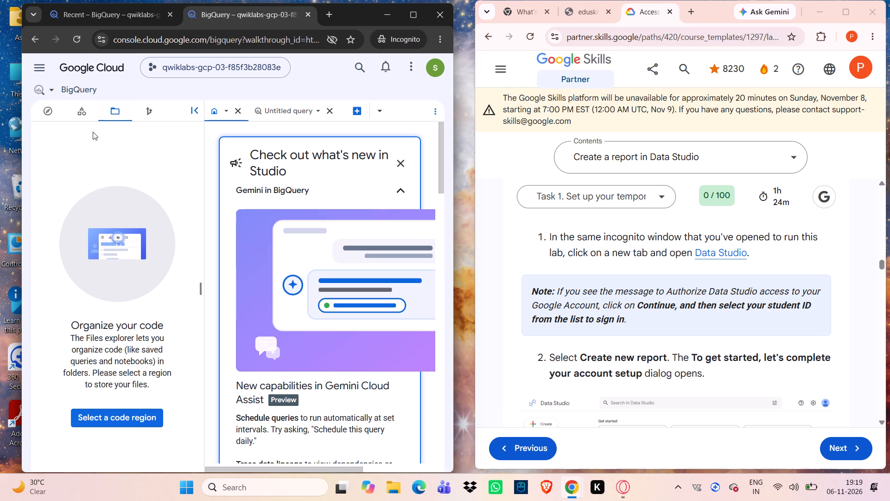
{"action": "left_click", "coordinate": [52, 114]}
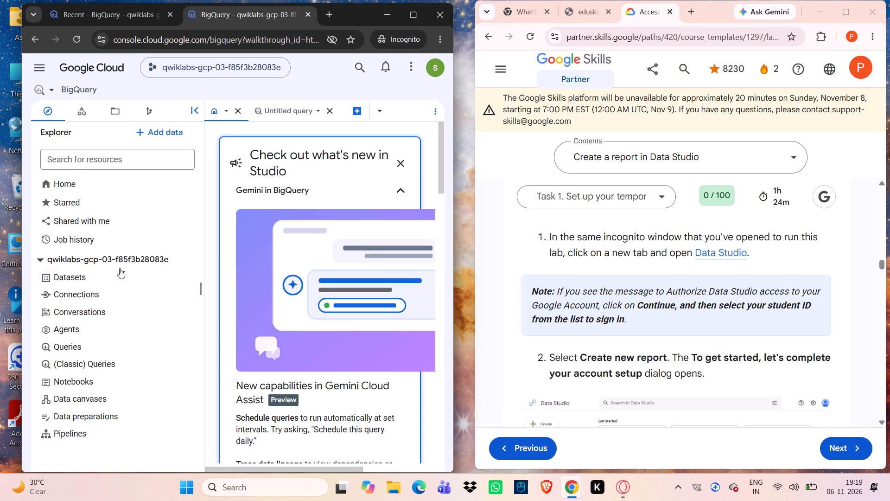
Review the Task 1 instruction on selecting Create new report and its sample Data Studio home page.
{"action": "scroll", "coordinate": [124, 325], "scroll_direction": "down", "scroll_amount": 3}
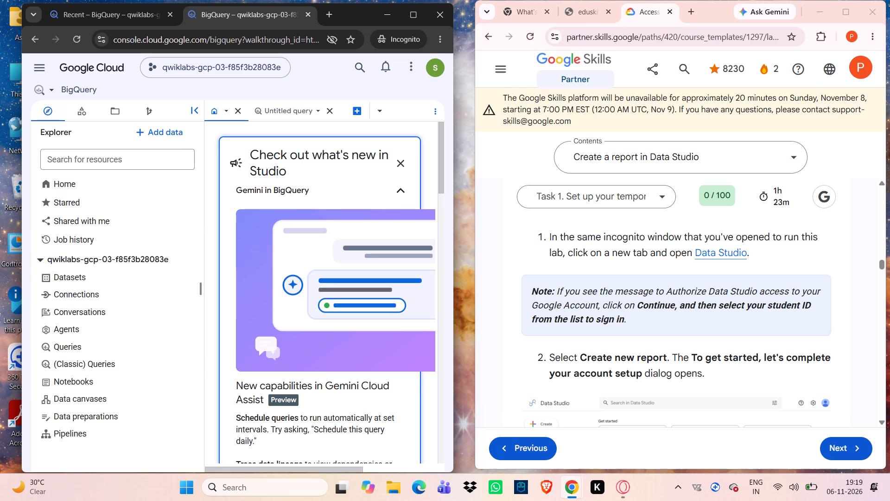
{"action": "scroll", "coordinate": [602, 320], "scroll_direction": "down", "scroll_amount": 2}
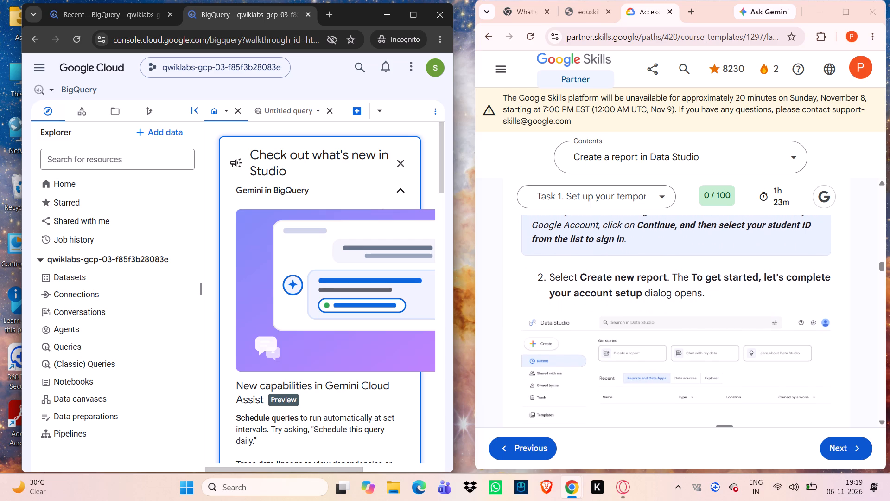
{"action": "scroll", "coordinate": [602, 320], "scroll_direction": "down", "scroll_amount": 1}
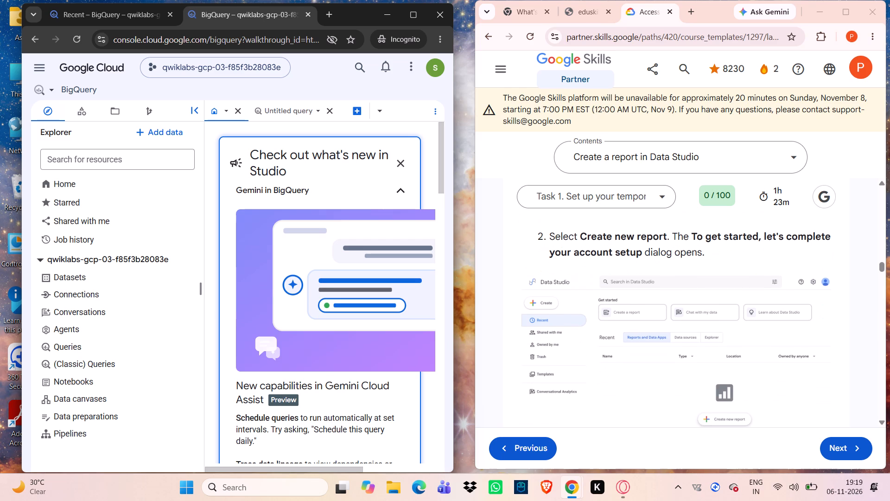
{"action": "scroll", "coordinate": [602, 320], "scroll_direction": "down", "scroll_amount": 2}
Maximize the incognito window and dismiss the Configure Gemini Cloud Assist notice.
{"action": "left_click", "coordinate": [415, 15]}
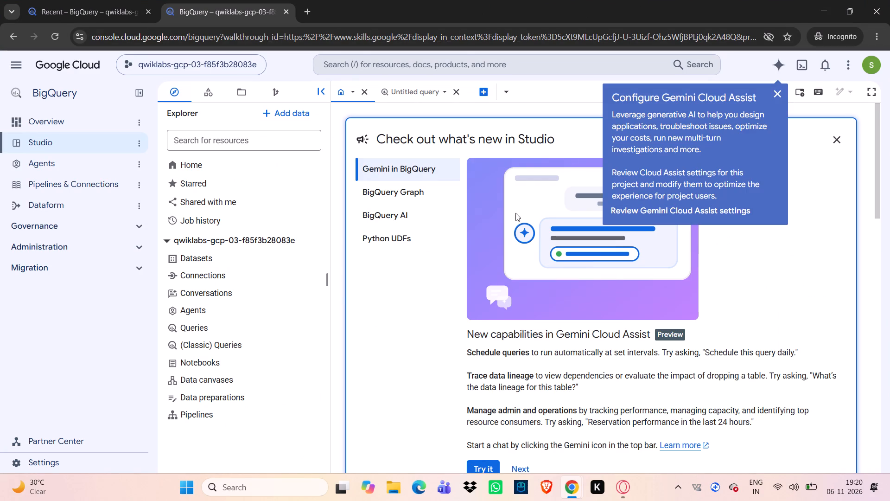
{"action": "left_click", "coordinate": [777, 92]}
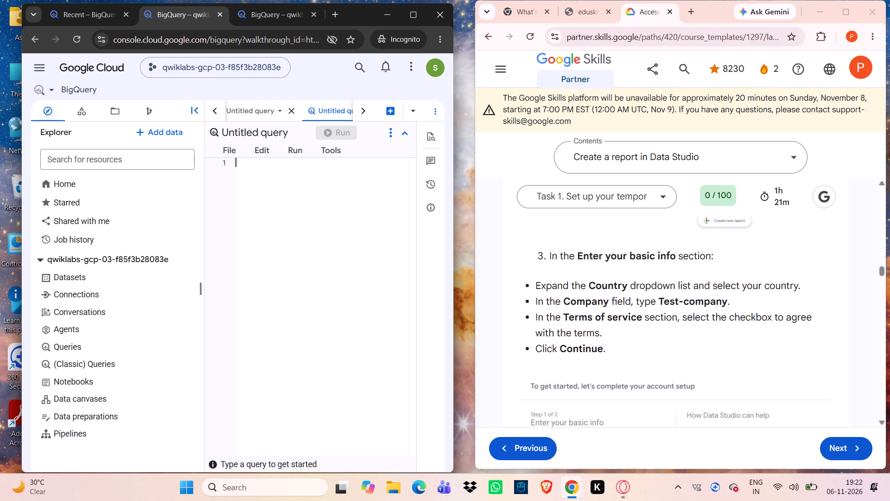
{"action": "scroll", "coordinate": [621, 330], "scroll_direction": "down", "scroll_amount": 5}
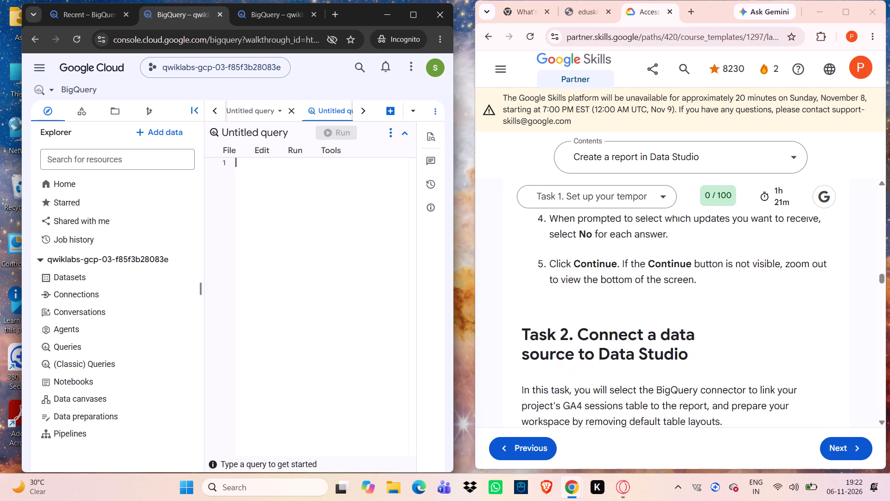
{"action": "scroll", "coordinate": [621, 330], "scroll_direction": "down", "scroll_amount": 5}
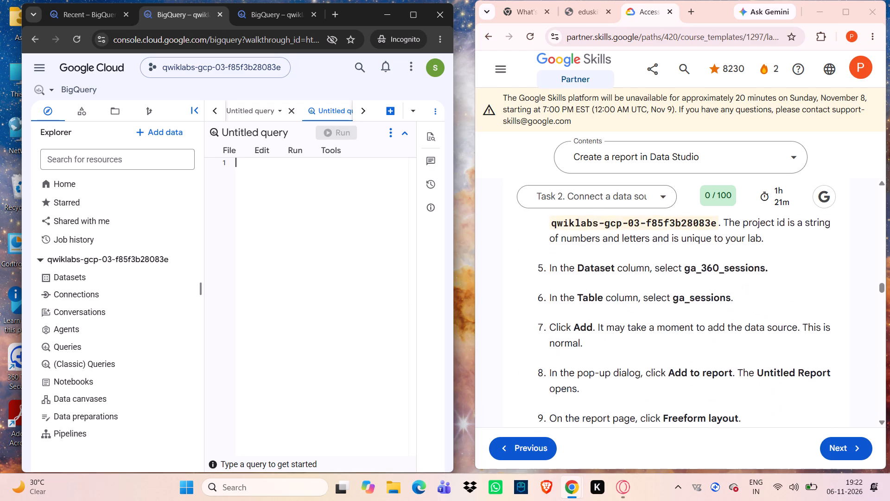
{"action": "scroll", "coordinate": [621, 330], "scroll_direction": "down", "scroll_amount": 4}
{"action": "scroll", "coordinate": [621, 330], "scroll_direction": "up", "scroll_amount": 4}
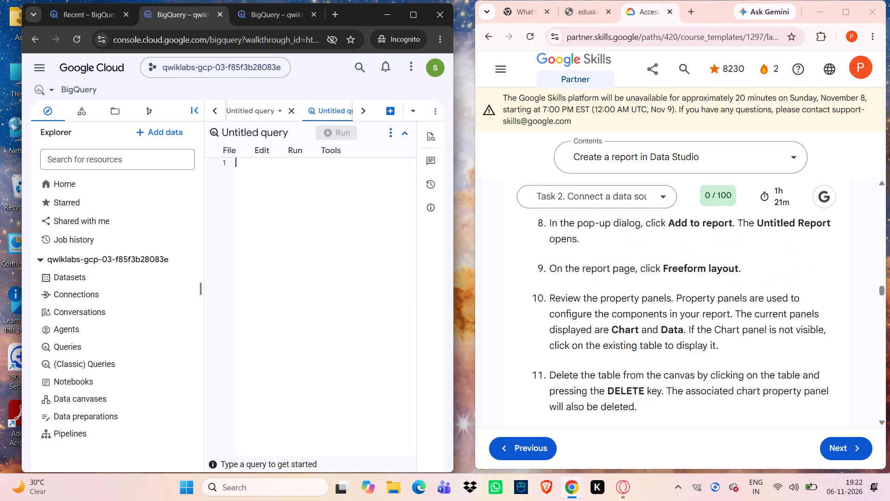
{"action": "scroll", "coordinate": [621, 330], "scroll_direction": "up", "scroll_amount": 6}
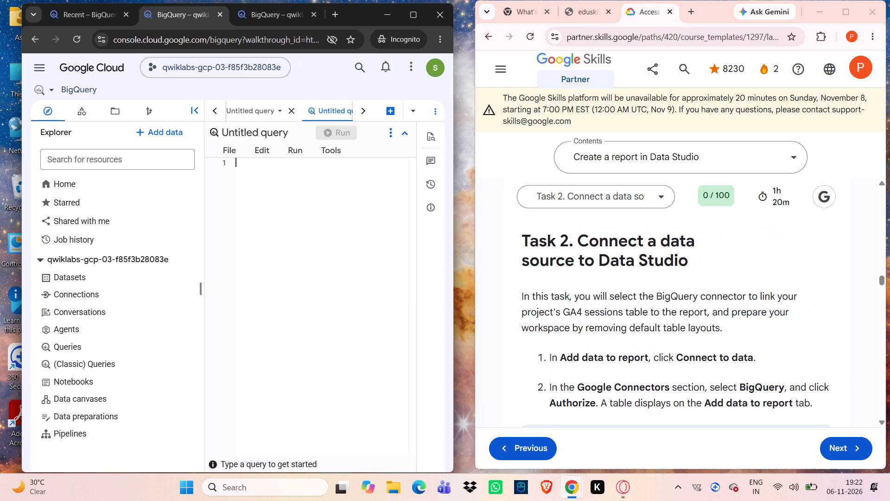
{"action": "scroll", "coordinate": [621, 330], "scroll_direction": "up", "scroll_amount": 2}
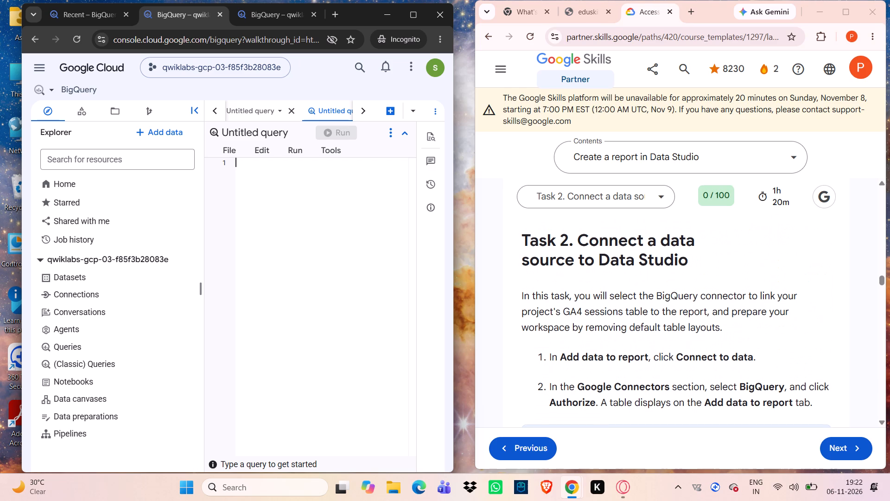
{"action": "scroll", "coordinate": [621, 330], "scroll_direction": "up", "scroll_amount": 10}
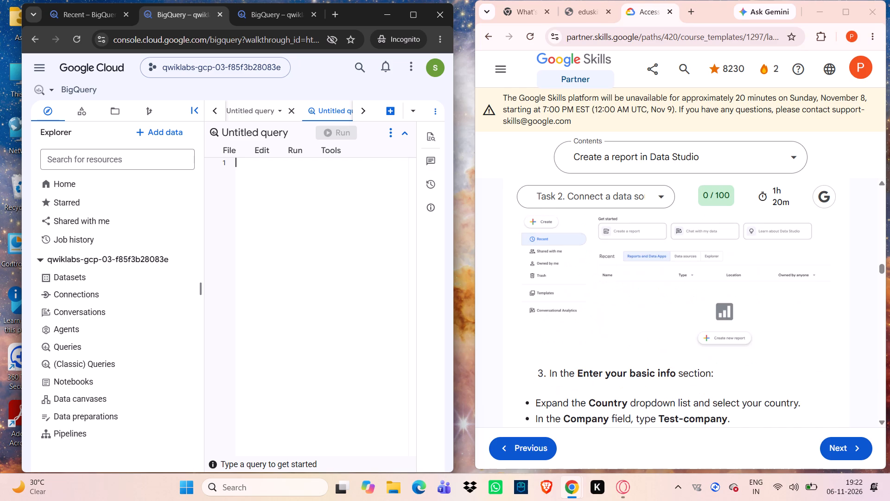
{"action": "scroll", "coordinate": [621, 330], "scroll_direction": "up", "scroll_amount": 3}
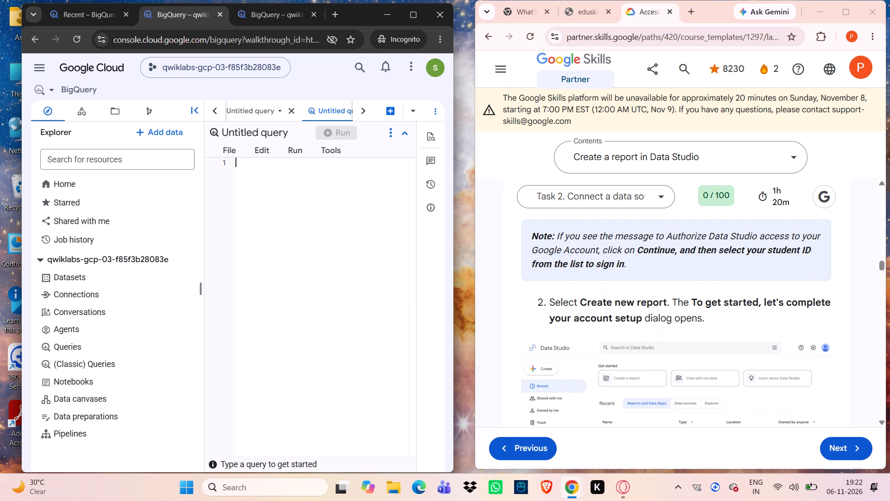
{"action": "scroll", "coordinate": [349, 263], "scroll_direction": "up", "scroll_amount": 1}
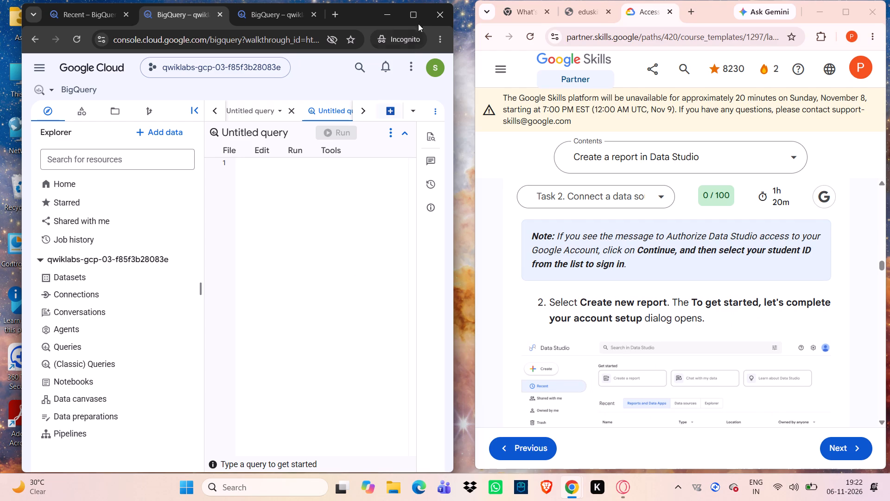
Maximize the incognito window and close the extra BigQuery browser tab opened for Studio.
{"action": "left_click", "coordinate": [418, 14]}
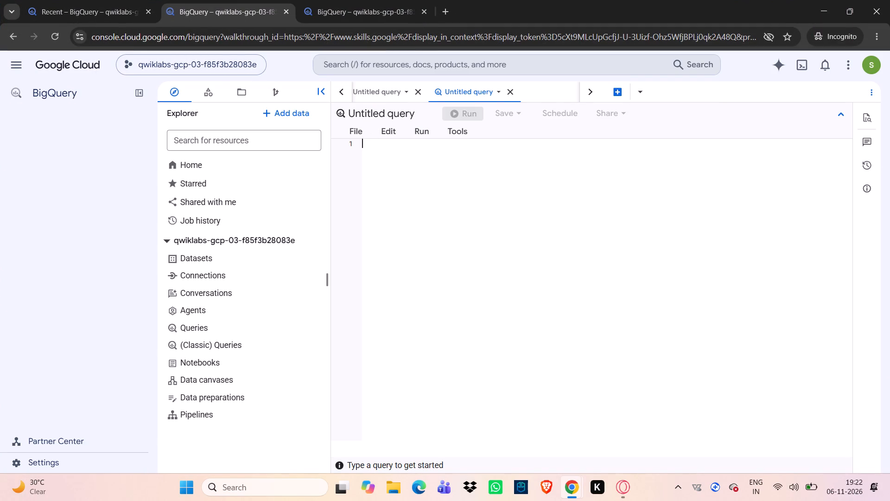
{"action": "left_click", "coordinate": [424, 9]}
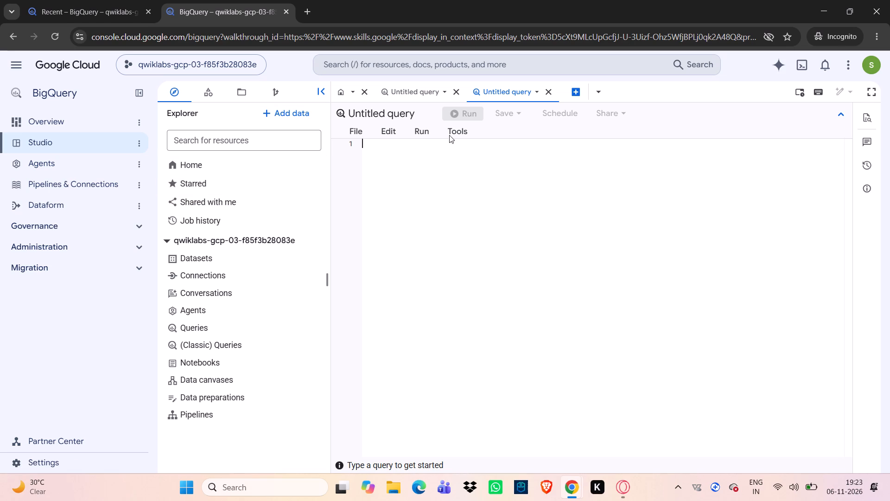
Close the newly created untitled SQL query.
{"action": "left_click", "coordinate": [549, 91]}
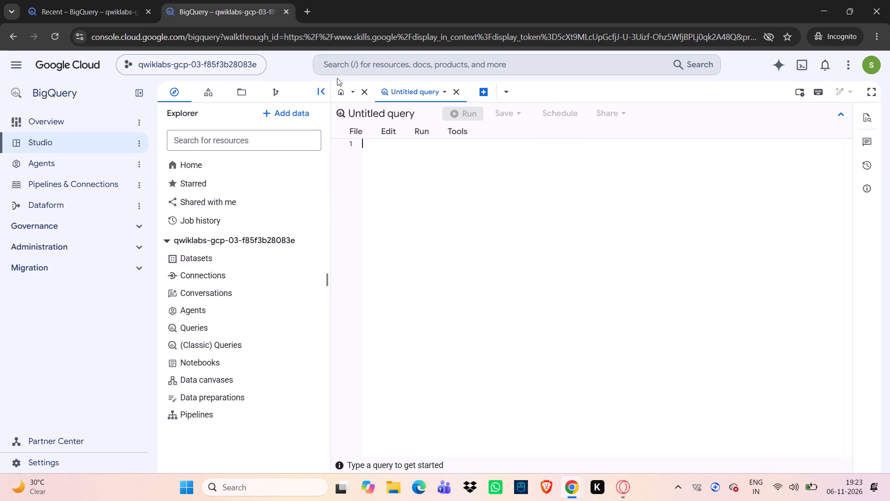
{"action": "left_click", "coordinate": [77, 143]}
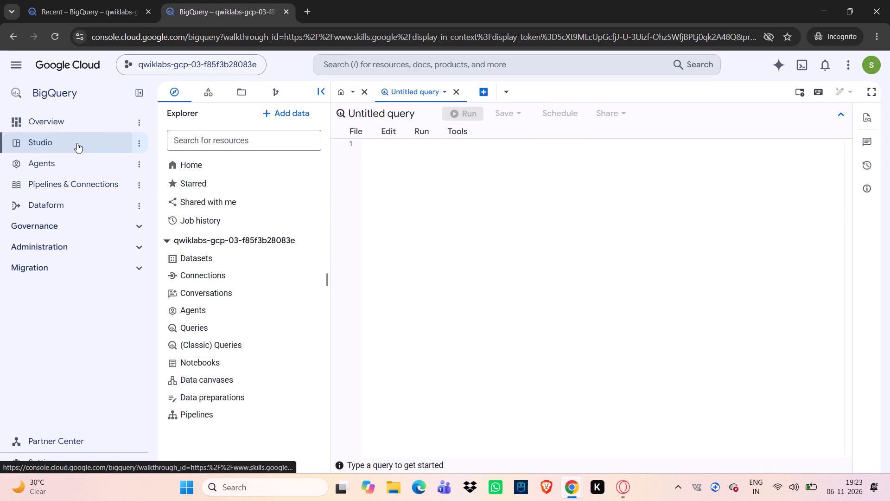
{"action": "left_click", "coordinate": [182, 158]}
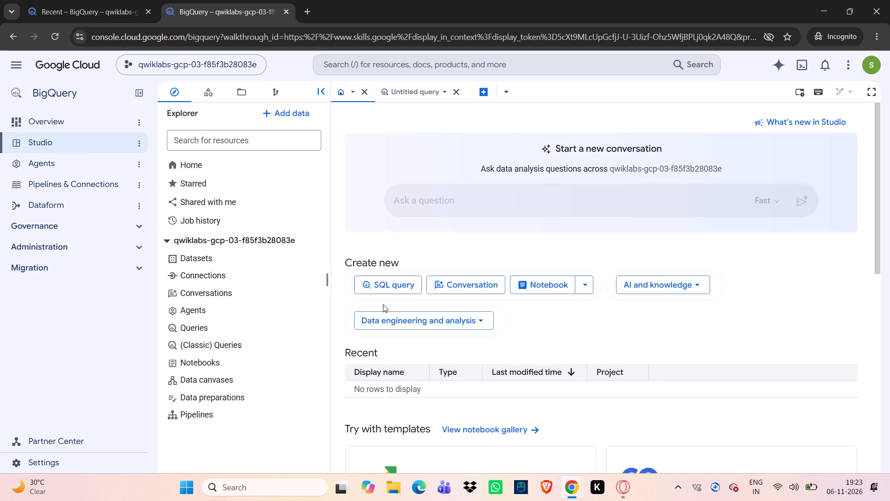
{"action": "scroll", "coordinate": [383, 304], "scroll_direction": "down", "scroll_amount": 1}
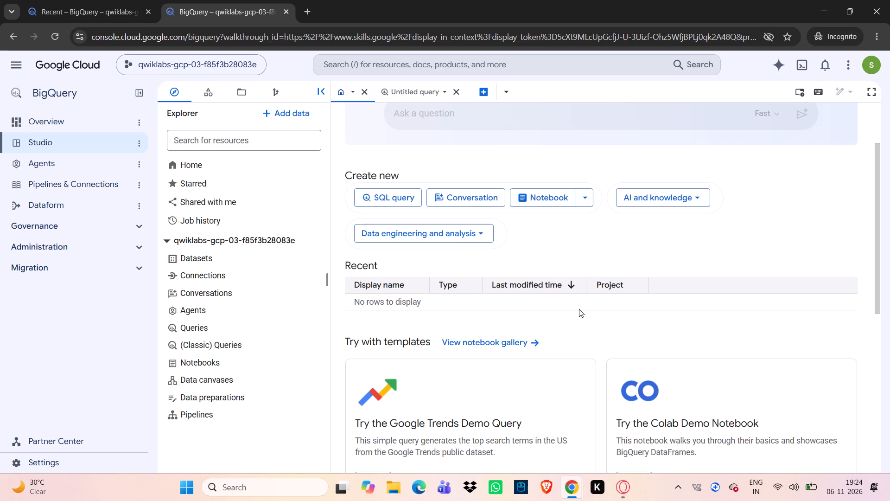
{"action": "scroll", "coordinate": [579, 309], "scroll_direction": "up", "scroll_amount": 2}
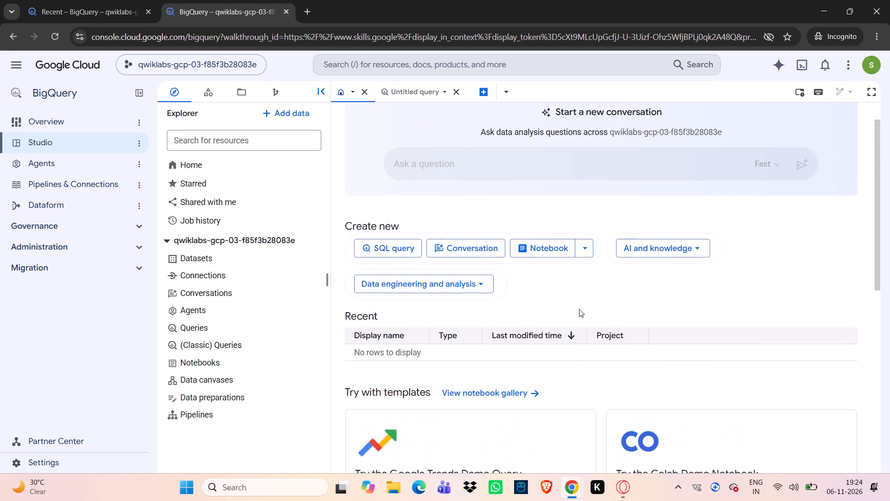
{"action": "scroll", "coordinate": [579, 309], "scroll_direction": "up", "scroll_amount": 6}
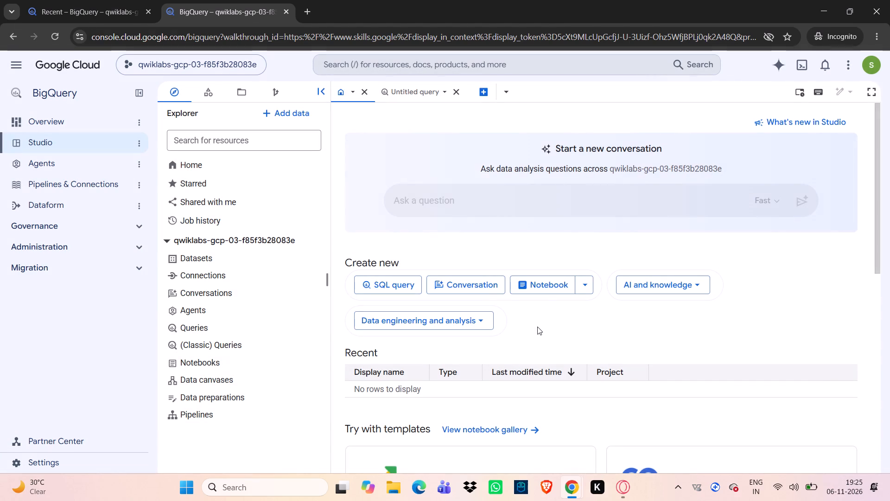
Recheck the whole Studio home page and the Welcome tab's options for a way to create a new report.
{"action": "scroll", "coordinate": [539, 362], "scroll_direction": "up", "scroll_amount": 4}
{"action": "scroll", "coordinate": [547, 342], "scroll_direction": "down", "scroll_amount": 4}
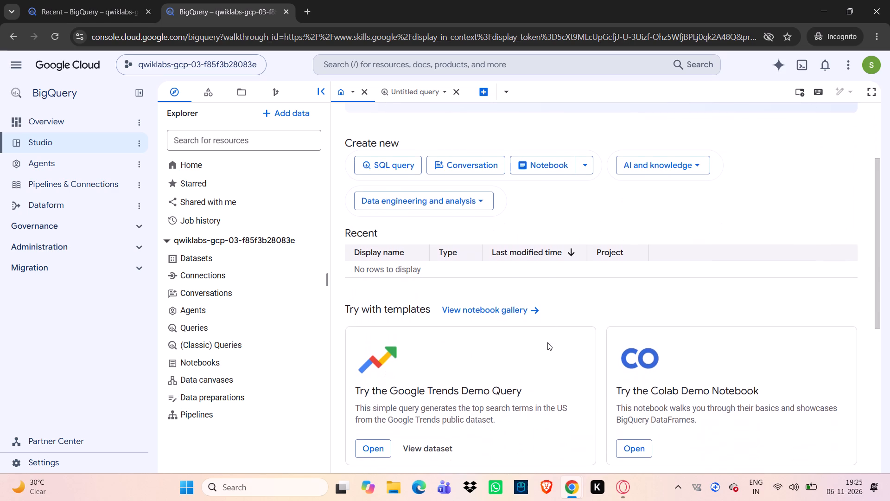
{"action": "scroll", "coordinate": [547, 342], "scroll_direction": "down", "scroll_amount": 5}
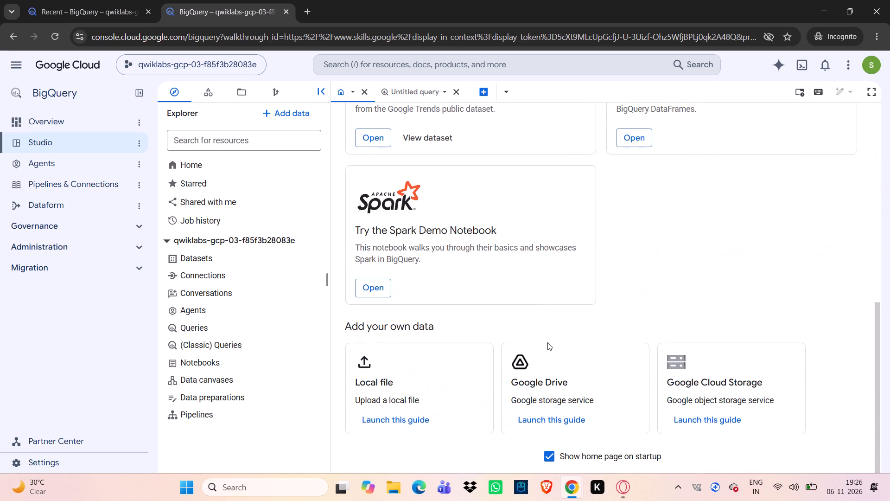
{"action": "scroll", "coordinate": [547, 342], "scroll_direction": "up", "scroll_amount": 4}
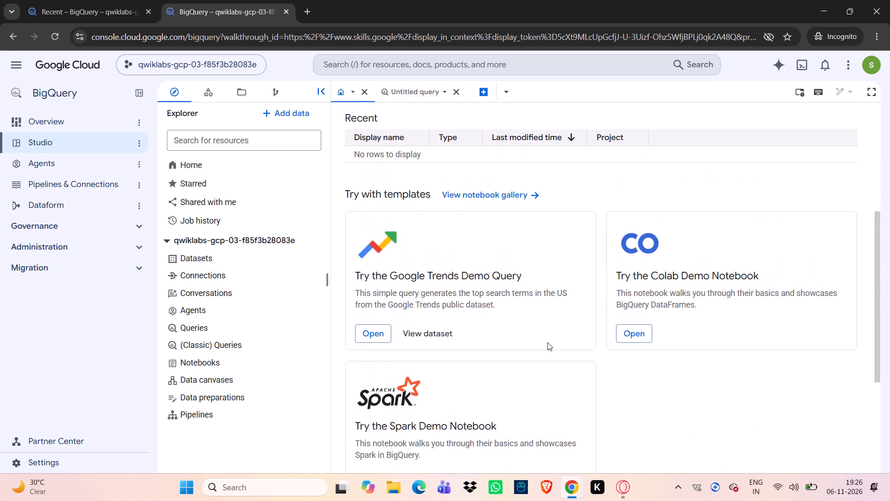
{"action": "scroll", "coordinate": [547, 342], "scroll_direction": "up", "scroll_amount": 3}
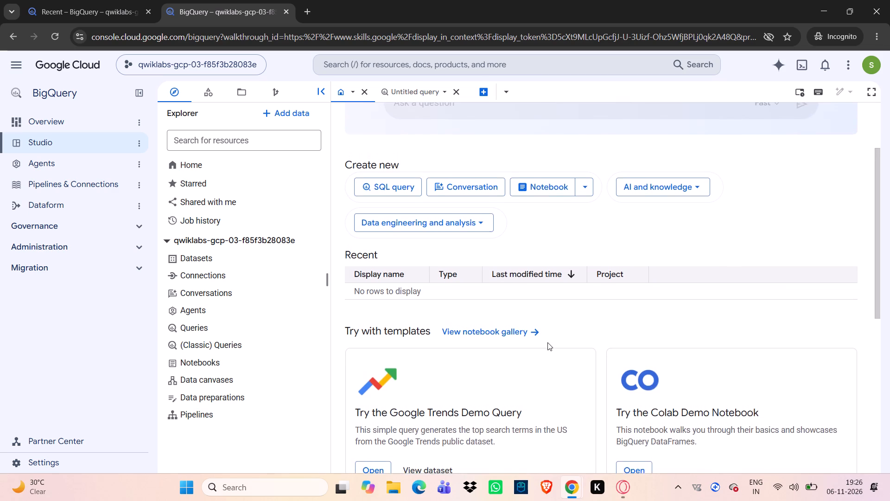
{"action": "scroll", "coordinate": [547, 342], "scroll_direction": "up", "scroll_amount": 4}
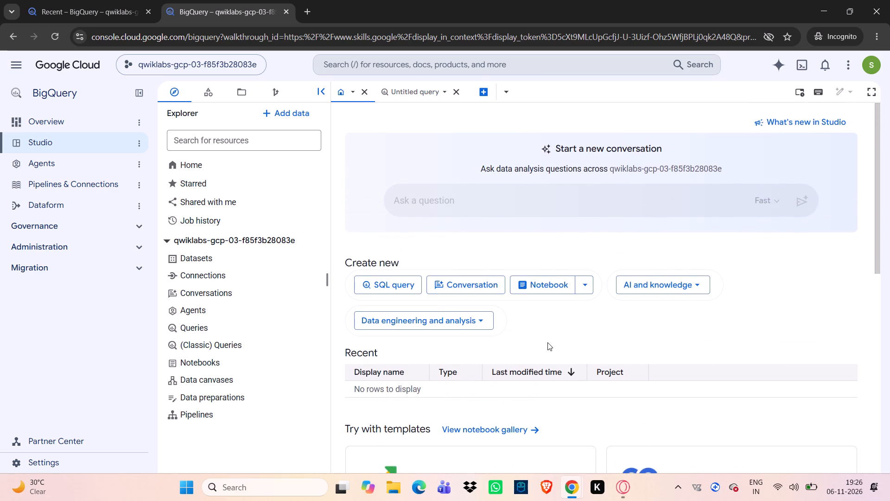
{"action": "scroll", "coordinate": [547, 342], "scroll_direction": "up", "scroll_amount": 1}
{"action": "left_click", "coordinate": [237, 168]}
{"action": "left_click", "coordinate": [351, 93]}
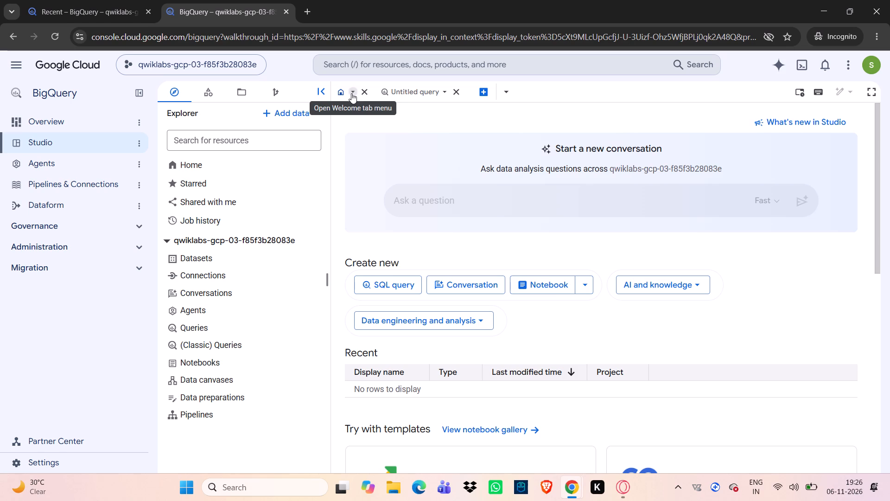
{"action": "left_click", "coordinate": [340, 157]}
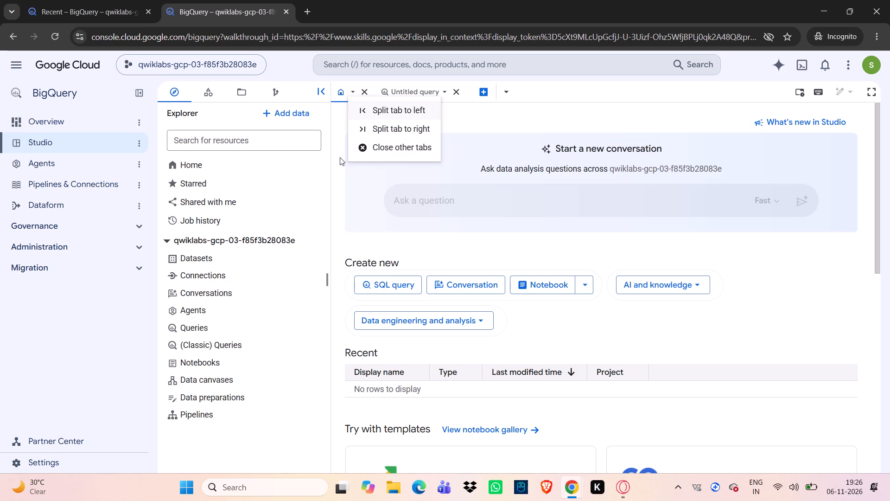
Search the Explorer resources for "create new report" and look through the results.
{"action": "left_click", "coordinate": [291, 144]}
{"action": "type", "text": "create"}
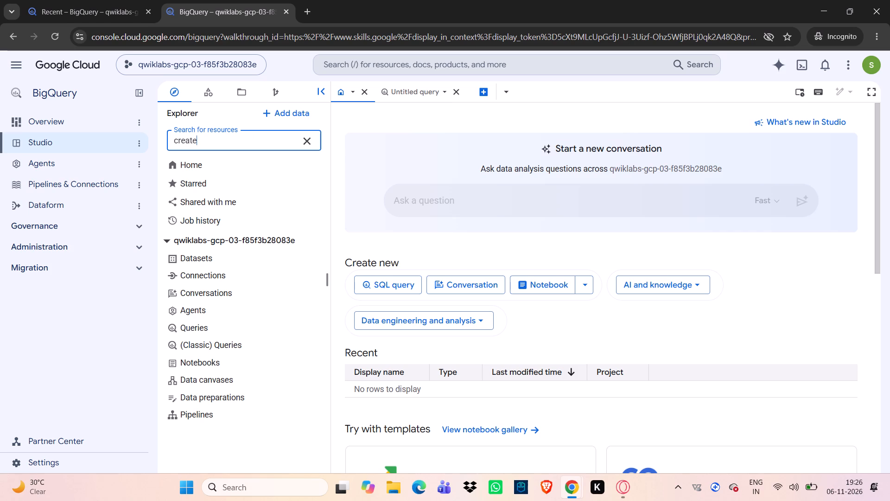
{"action": "key", "text": "space"}
{"action": "key", "text": "n"}
{"action": "type", "text": "ew report"}
{"action": "key", "text": "Return"}
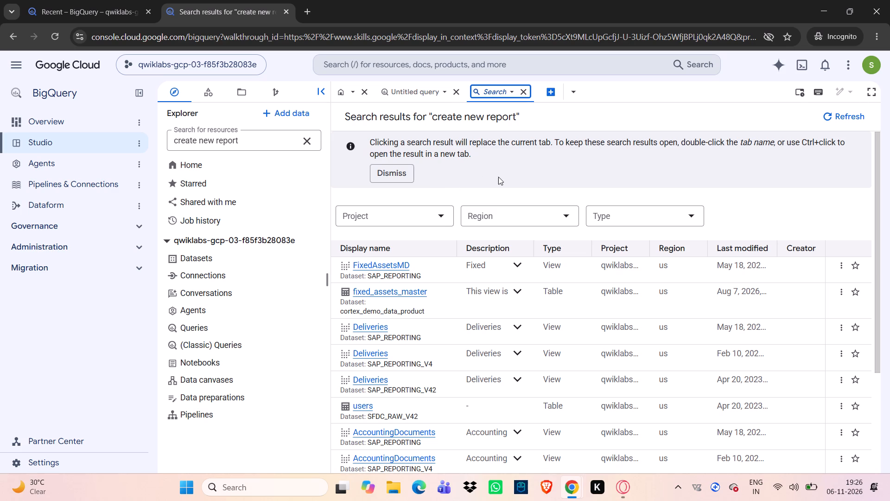
{"action": "scroll", "coordinate": [657, 181], "scroll_direction": "down", "scroll_amount": 5}
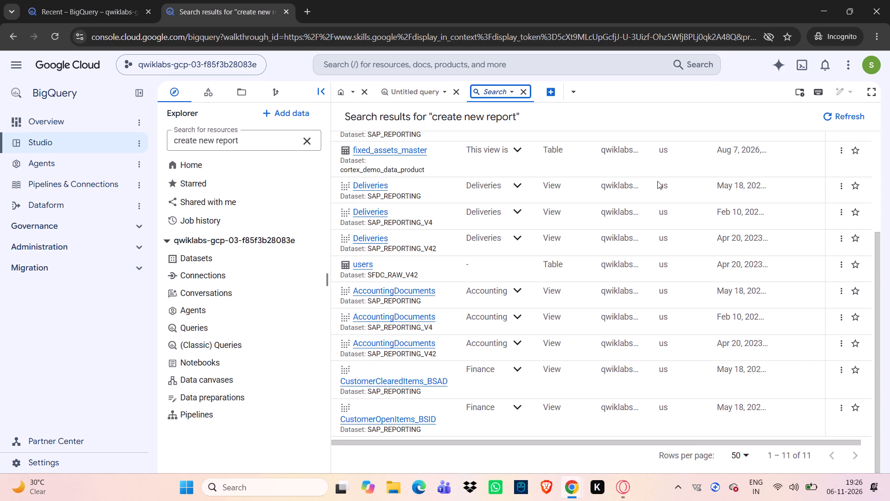
{"action": "scroll", "coordinate": [657, 181], "scroll_direction": "down", "scroll_amount": 2}
{"action": "scroll", "coordinate": [657, 181], "scroll_direction": "up", "scroll_amount": 1}
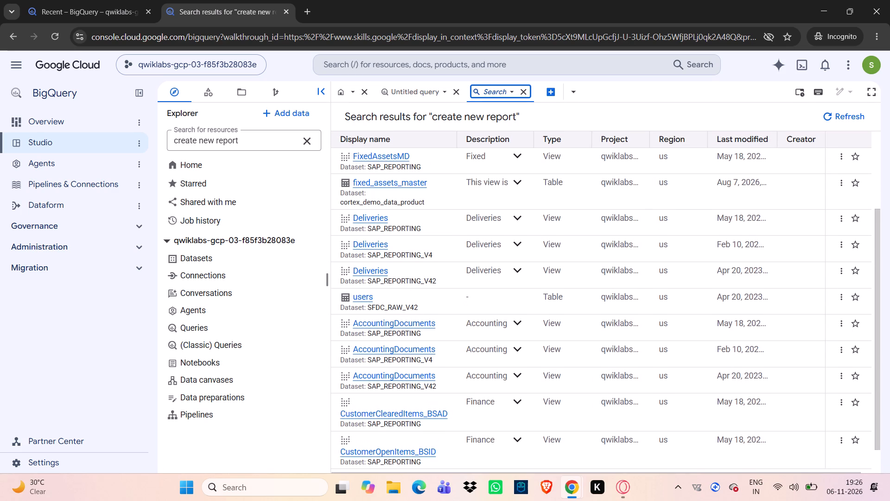
Open a blank SQL query tab, and return to the "create new report" search results, keeping their tab open.
{"action": "scroll", "coordinate": [662, 274], "scroll_direction": "up", "scroll_amount": 7}
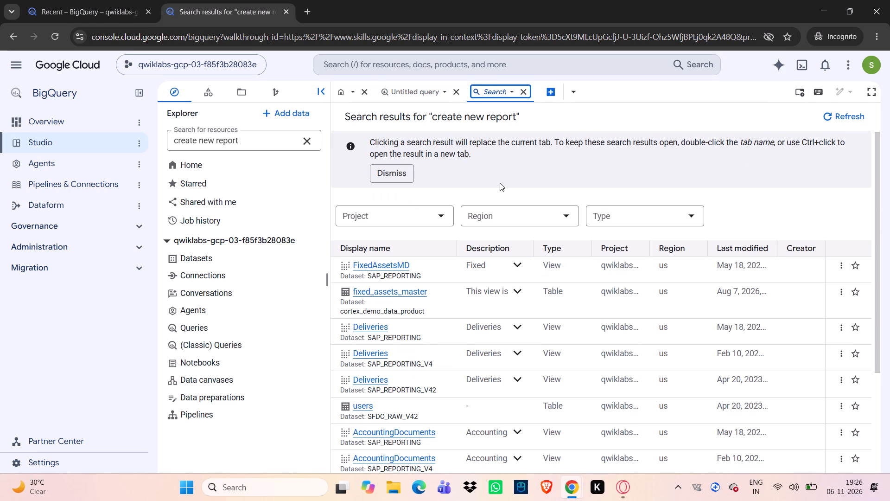
{"action": "left_click", "coordinate": [551, 95]}
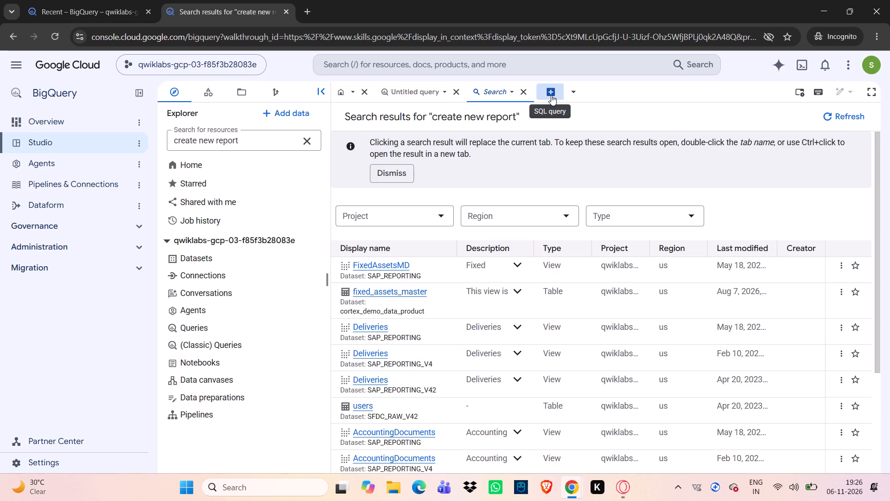
{"action": "left_click", "coordinate": [512, 92]}
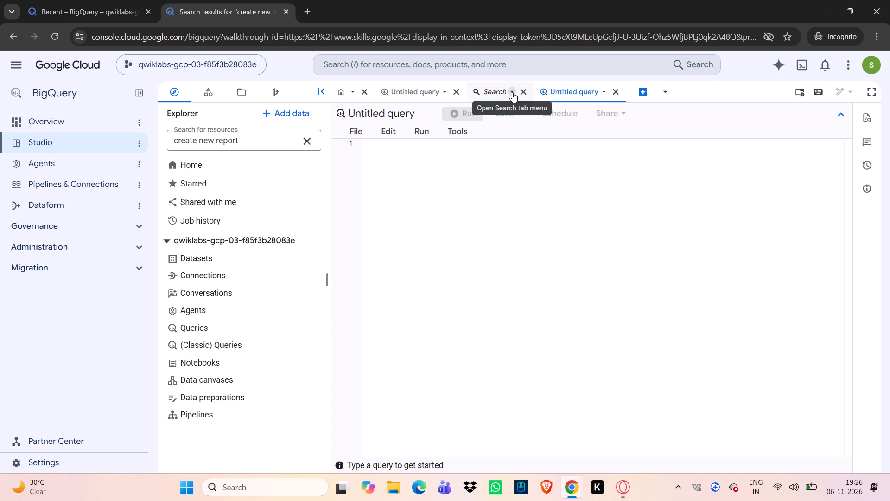
{"action": "left_click", "coordinate": [485, 92]}
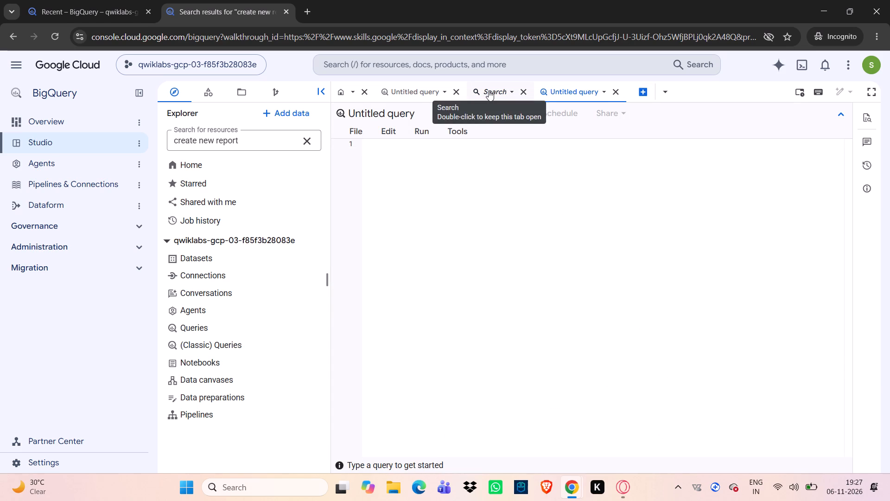
{"action": "double_click", "coordinate": [489, 90]}
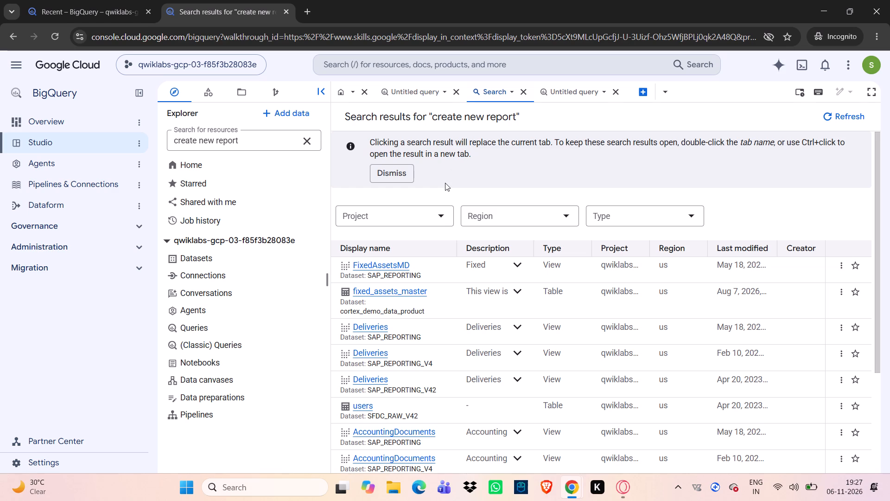
{"action": "left_click", "coordinate": [407, 173]}
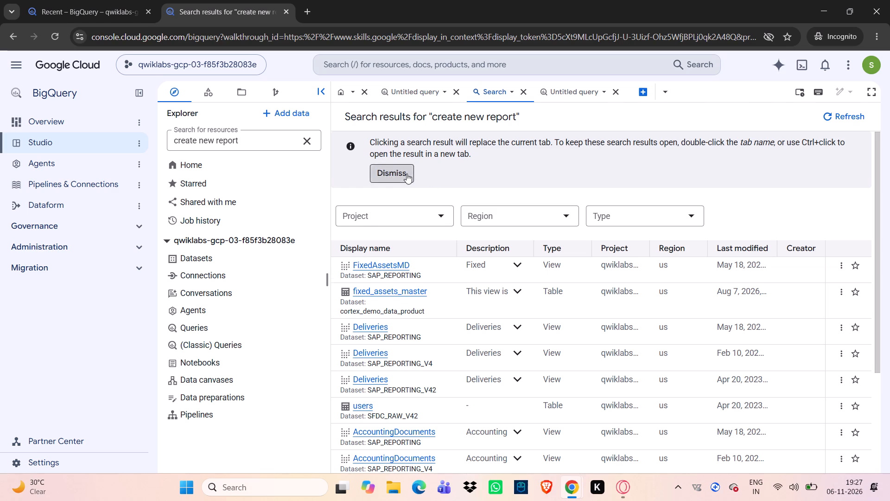
{"action": "scroll", "coordinate": [451, 336], "scroll_direction": "down", "scroll_amount": 2}
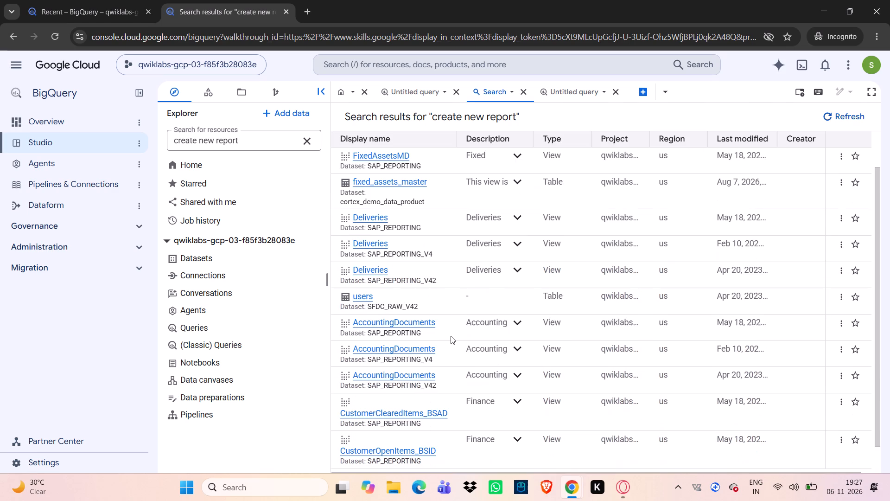
{"action": "scroll", "coordinate": [451, 336], "scroll_direction": "down", "scroll_amount": 1}
{"action": "scroll", "coordinate": [451, 336], "scroll_direction": "up", "scroll_amount": 5}
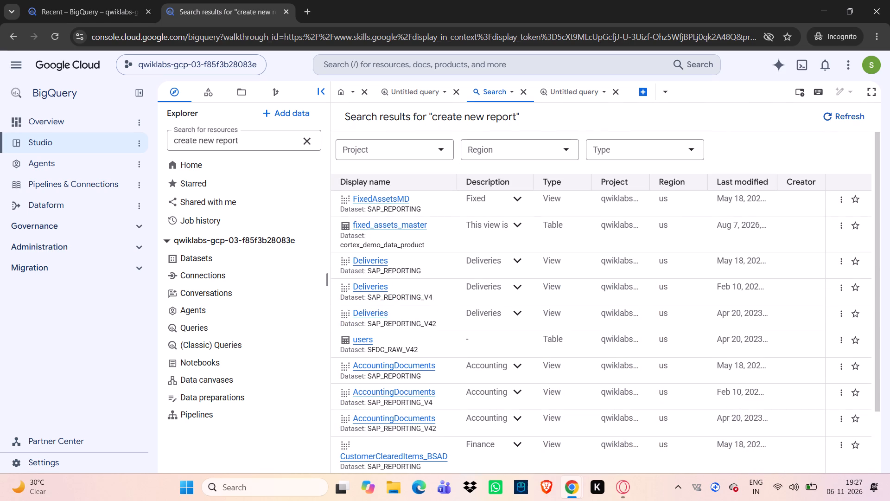
{"action": "left_click", "coordinate": [465, 120]}
{"action": "scroll", "coordinate": [458, 350], "scroll_direction": "down", "scroll_amount": 8}
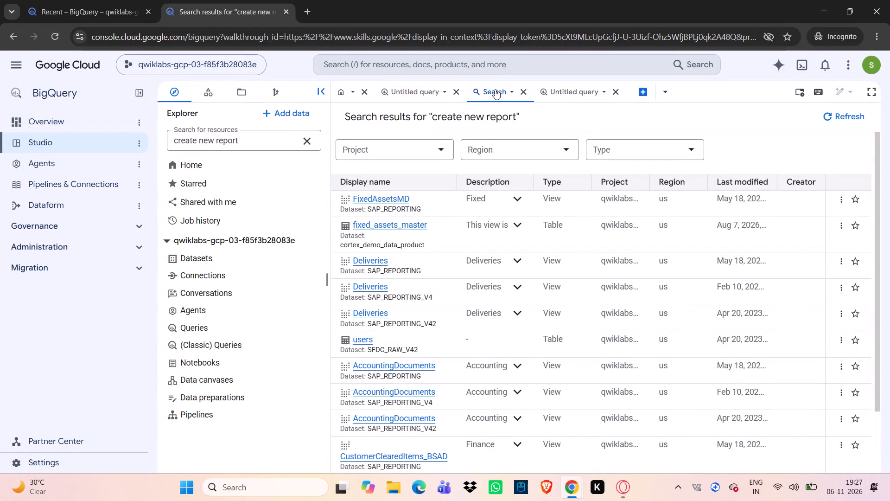
{"action": "double_click", "coordinate": [495, 89]}
{"action": "left_click", "coordinate": [525, 93]}
Shorten the Explorer resource search to "report", run it and look through the results.
{"action": "left_click", "coordinate": [274, 141]}
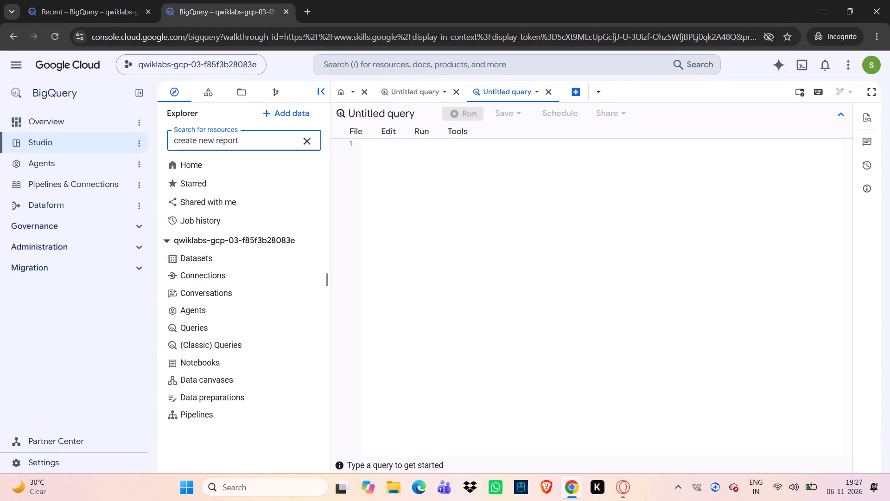
{"action": "key", "text": "Left"}
{"action": "key", "text": "Left"}
{"action": "key", "text": "Left"}
{"action": "key", "text": "Left"}
{"action": "key", "text": "Left"}
{"action": "key", "text": "Left"}
{"action": "key", "text": "Left"}
{"action": "key", "text": "Left"}
{"action": "key", "text": "Left"}
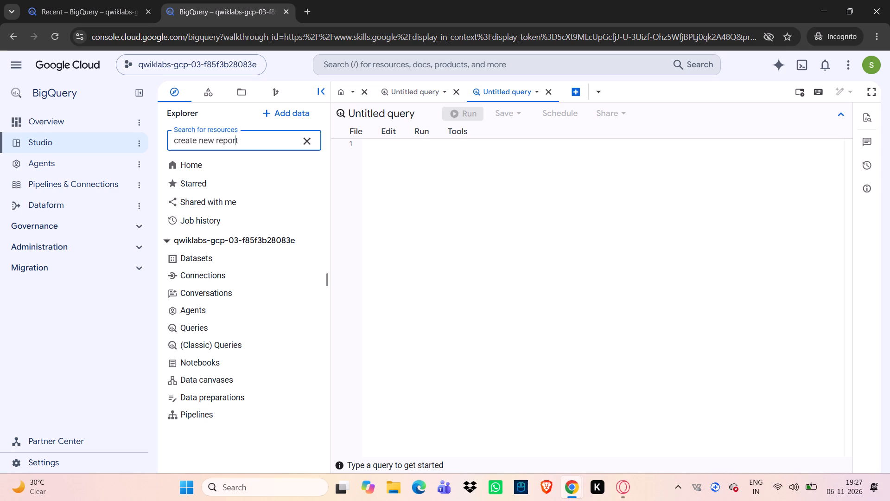
{"action": "key", "text": "Left"}
{"action": "key", "text": "Right"}
{"action": "key", "text": "Right"}
{"action": "key", "text": "Right"}
{"action": "key", "text": "Right"}
{"action": "key", "text": "Right"}
{"action": "key", "text": "Right"}
{"action": "key", "text": "Left"}
{"action": "key", "text": "Left"}
{"action": "key", "text": "BackSpace"}
{"action": "key", "text": "BackSpace"}
{"action": "key", "text": "BackSpace"}
{"action": "key", "text": "BackSpace"}
{"action": "key", "text": "BackSpace"}
{"action": "key", "text": "BackSpace"}
{"action": "key", "text": "BackSpace"}
{"action": "key", "text": "BackSpace"}
{"action": "key", "text": "BackSpace"}
{"action": "key", "text": "BackSpace"}
{"action": "key", "text": "BackSpace"}
{"action": "key", "text": "BackSpace"}
{"action": "key", "text": "BackSpace"}
{"action": "key", "text": "BackSpace"}
{"action": "key", "text": "BackSpace"}
{"action": "key", "text": "BackSpace"}
{"action": "key", "text": "BackSpace"}
{"action": "key", "text": "BackSpace"}
{"action": "key", "text": "BackSpace"}
{"action": "key", "text": "BackSpace"}
{"action": "key", "text": "Return"}
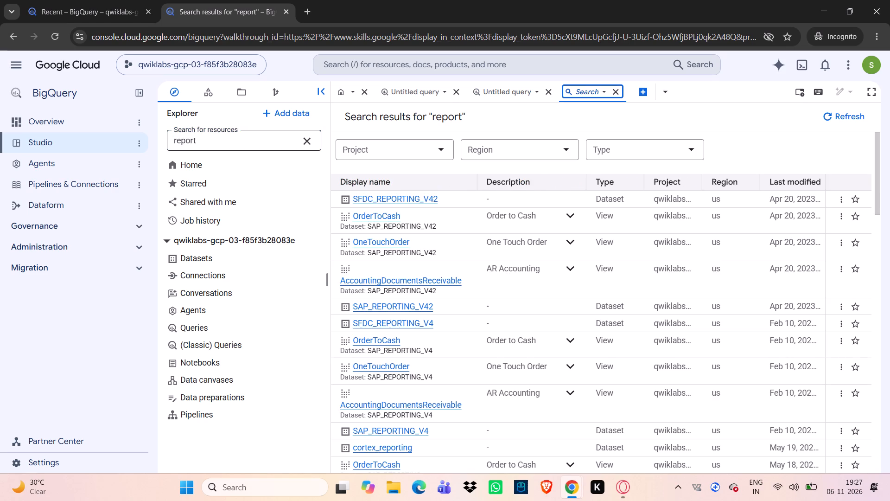
{"action": "scroll", "coordinate": [542, 341], "scroll_direction": "down", "scroll_amount": 4}
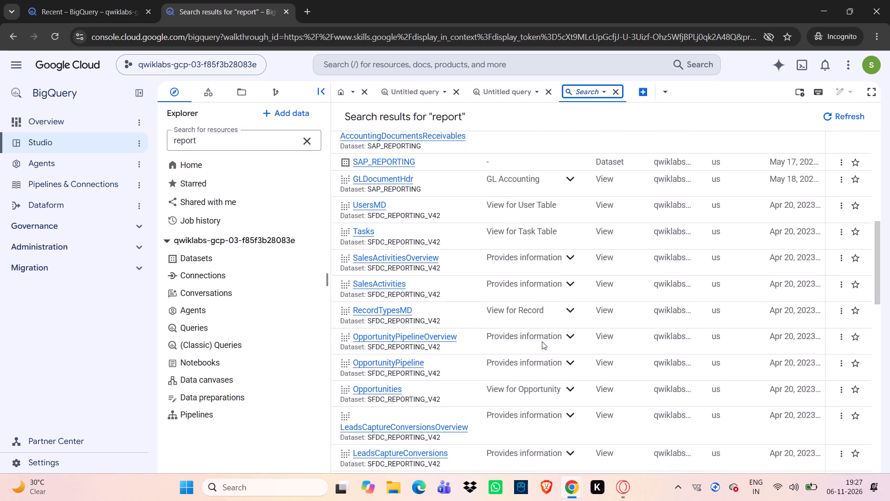
{"action": "scroll", "coordinate": [542, 341], "scroll_direction": "down", "scroll_amount": 1}
{"action": "scroll", "coordinate": [542, 341], "scroll_direction": "up", "scroll_amount": 14}
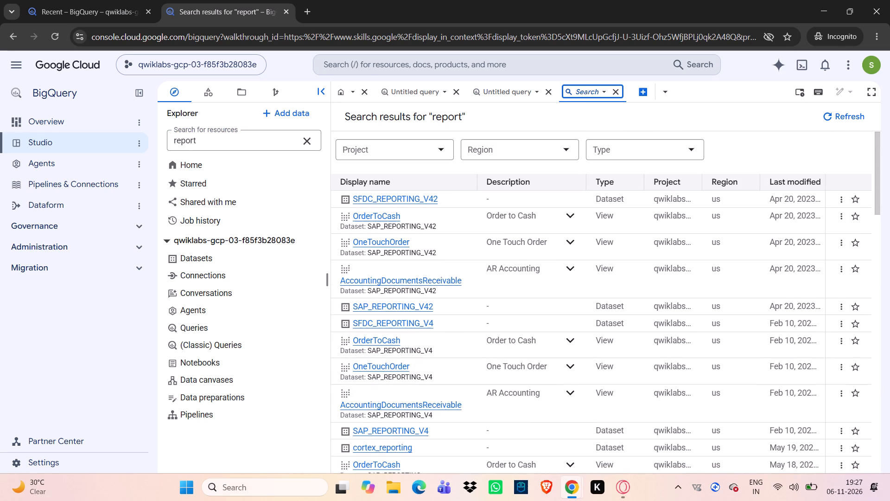
{"action": "scroll", "coordinate": [542, 341], "scroll_direction": "up", "scroll_amount": 9}
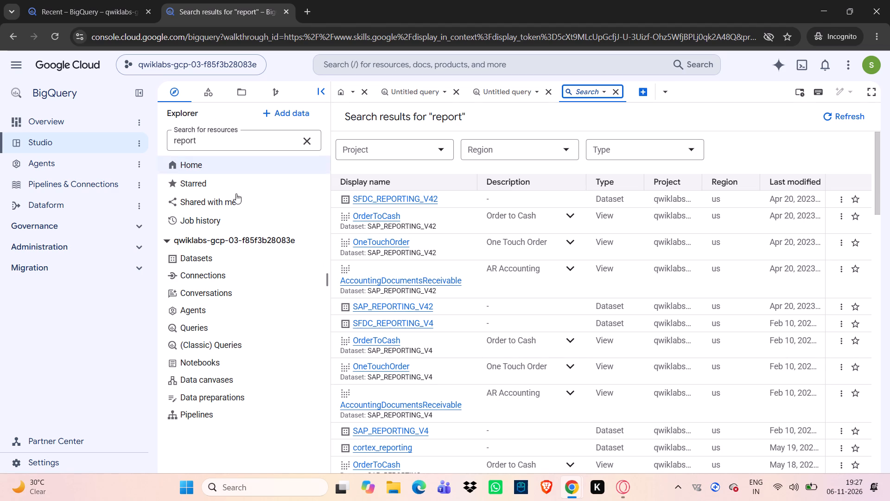
Bring the lab instructions back into view beside the console and reread Task 1's steps on opening Data Studio and creating a report.
{"action": "left_click", "coordinate": [852, 0]}
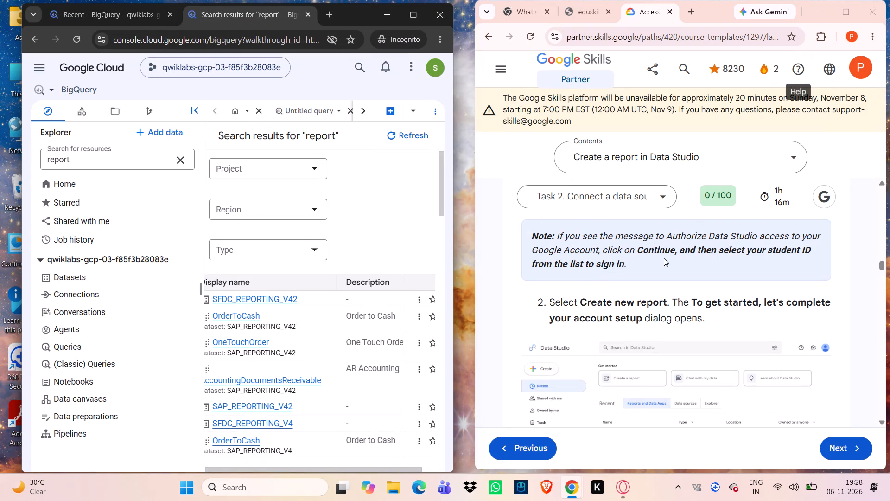
{"action": "scroll", "coordinate": [664, 258], "scroll_direction": "up", "scroll_amount": 3}
{"action": "scroll", "coordinate": [664, 258], "scroll_direction": "down", "scroll_amount": 2}
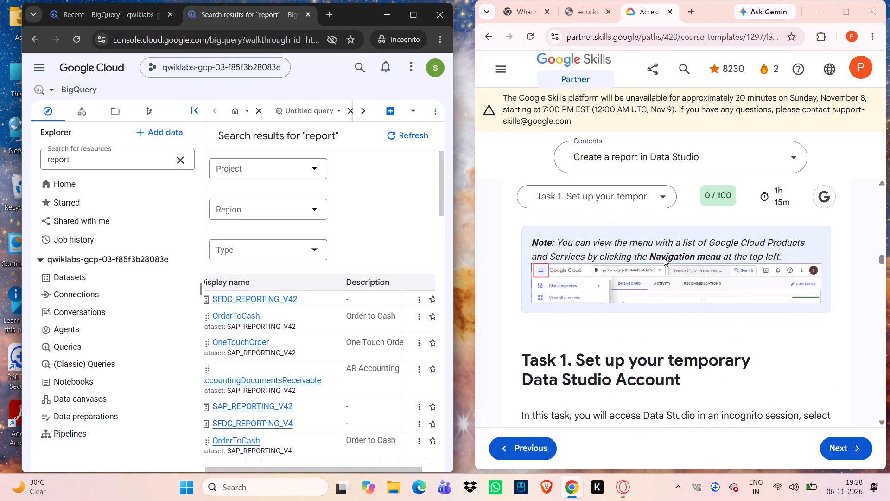
{"action": "scroll", "coordinate": [664, 258], "scroll_direction": "down", "scroll_amount": 1}
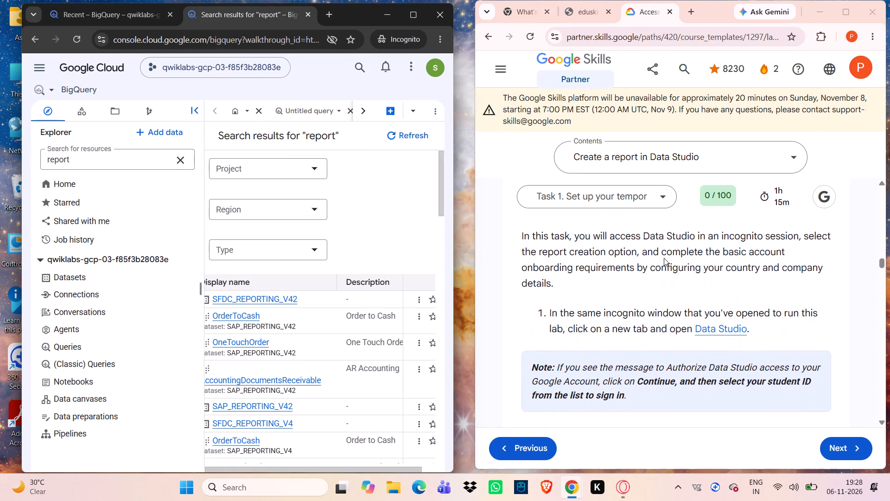
{"action": "scroll", "coordinate": [664, 258], "scroll_direction": "down", "scroll_amount": 2}
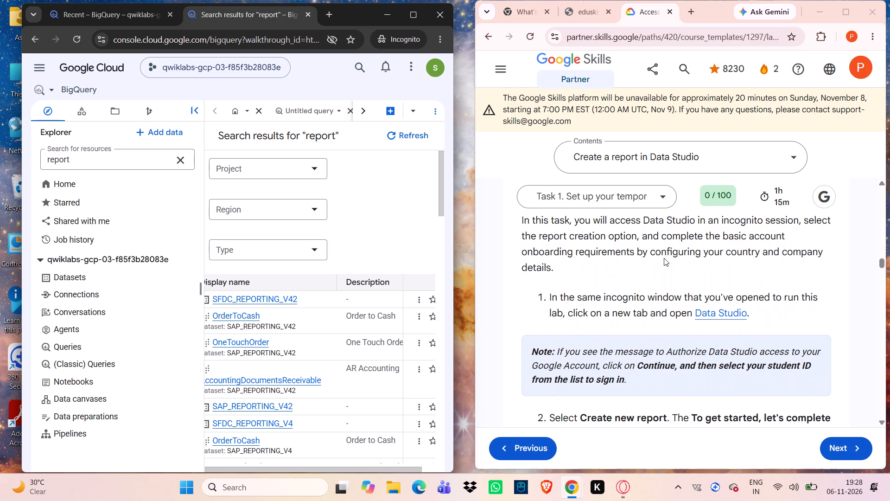
{"action": "left_click", "coordinate": [706, 317]}
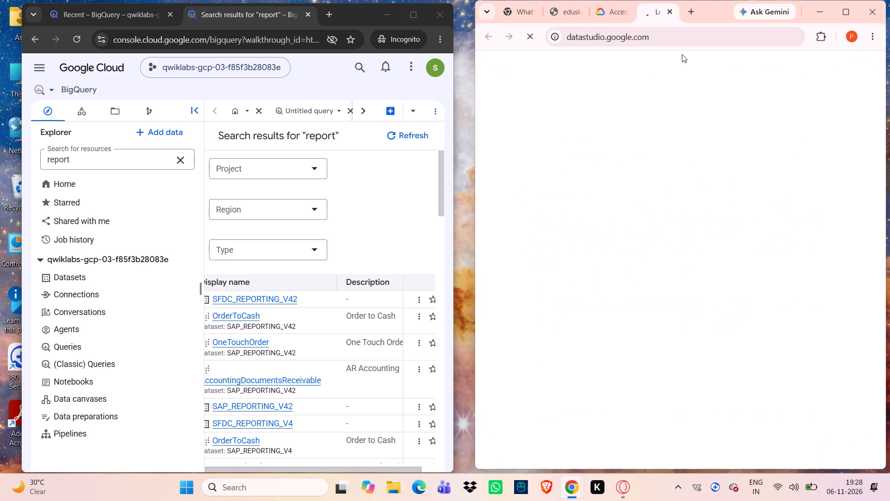
{"action": "left_click", "coordinate": [670, 10]}
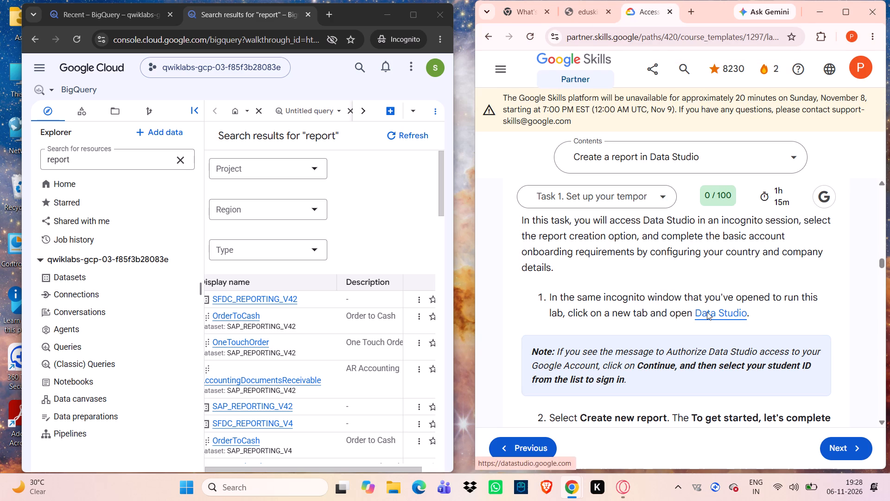
{"action": "scroll", "coordinate": [707, 312], "scroll_direction": "down", "scroll_amount": 2}
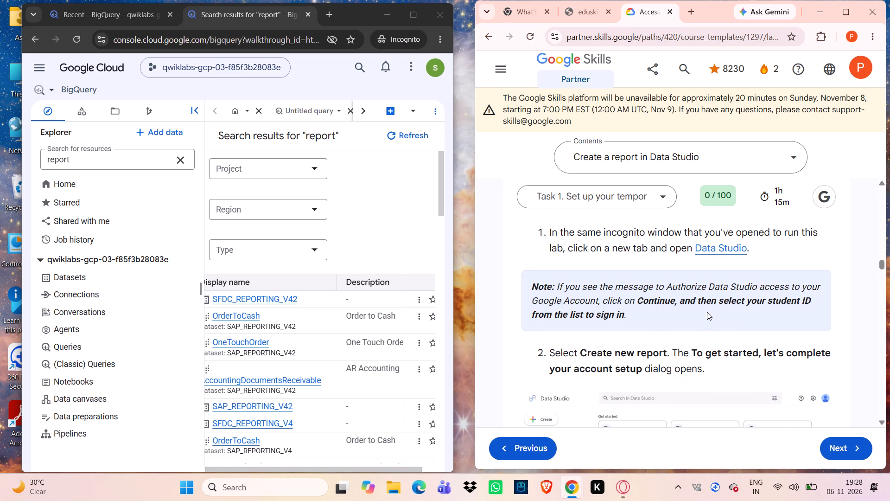
{"action": "scroll", "coordinate": [707, 312], "scroll_direction": "down", "scroll_amount": 1}
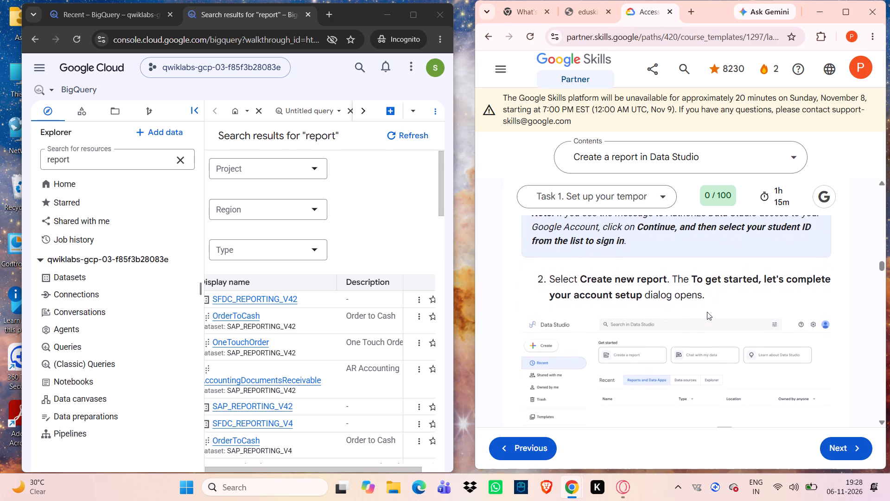
{"action": "scroll", "coordinate": [707, 312], "scroll_direction": "down", "scroll_amount": 1}
Open Data Studio from the lab's Task 1 link and begin authorizing the Data Studio API, closing the "Chat with your data" tip.
{"action": "left_click", "coordinate": [718, 251]}
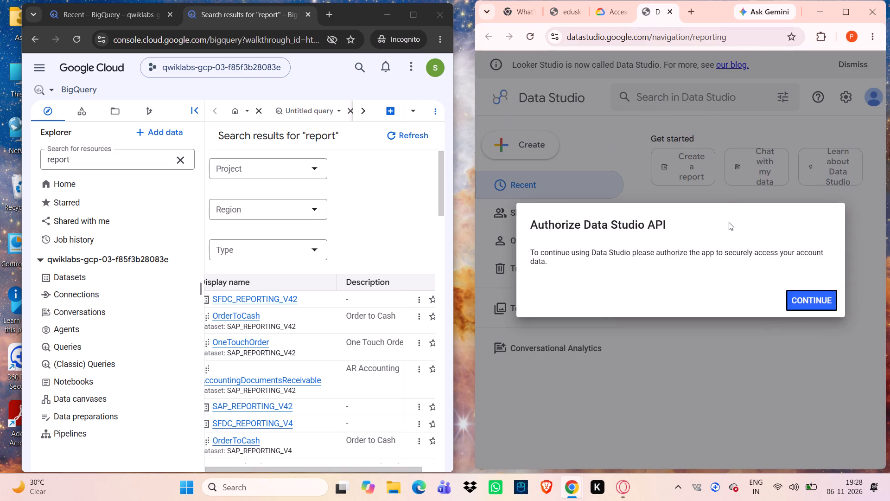
{"action": "left_click", "coordinate": [801, 303]}
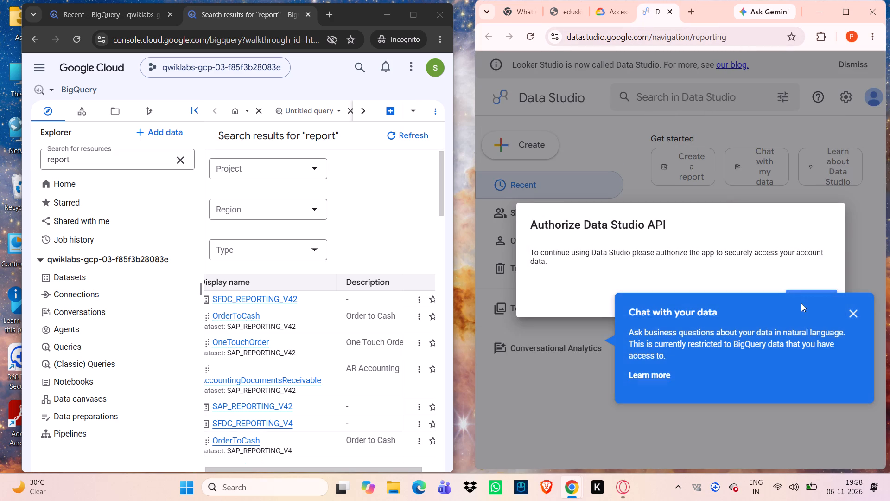
{"action": "left_click", "coordinate": [852, 315]}
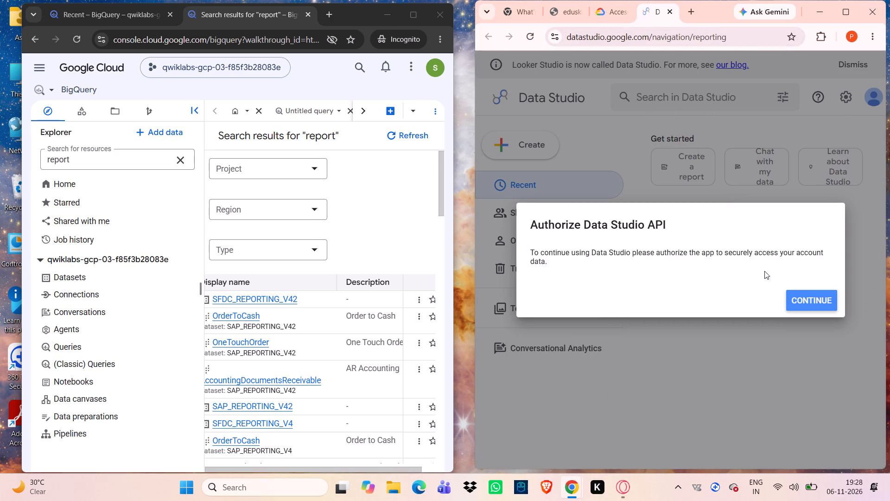
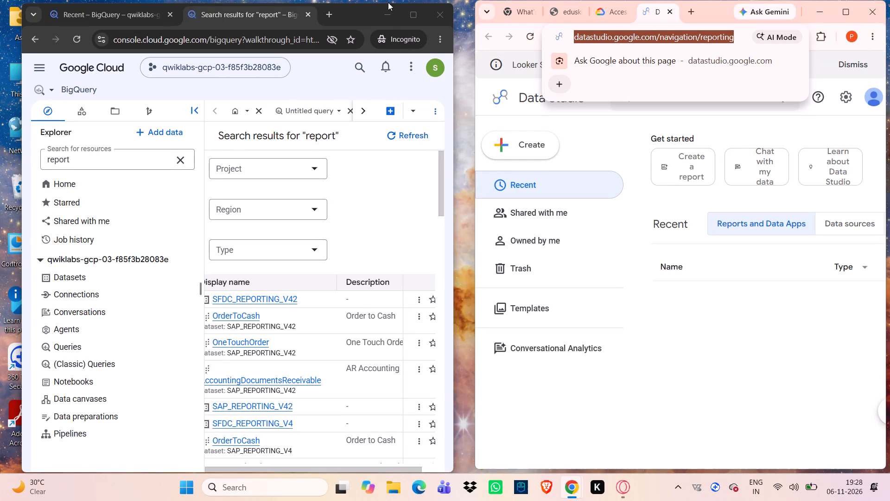
Open datastudio.google.com/navigation/reporting in a new tab of the lab's incognito window and bring the lab instructions back into view beside it.
{"action": "left_click", "coordinate": [329, 16]}
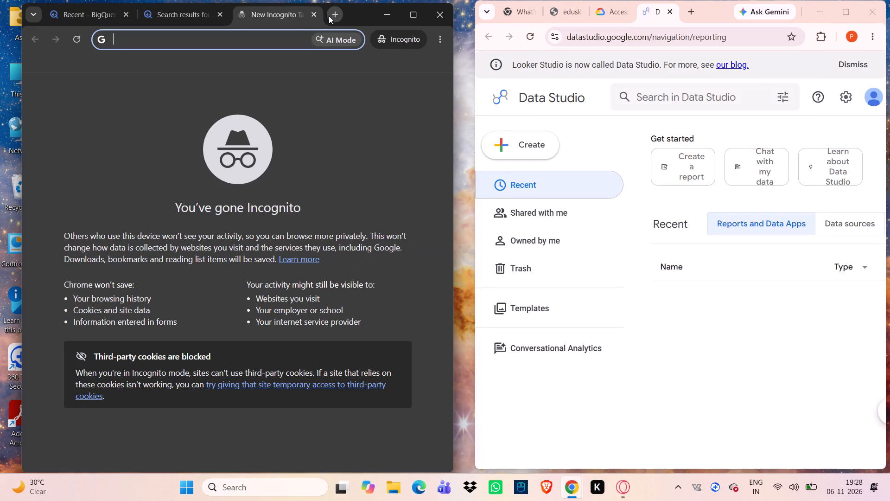
{"action": "key", "text": "ctrl+v"}
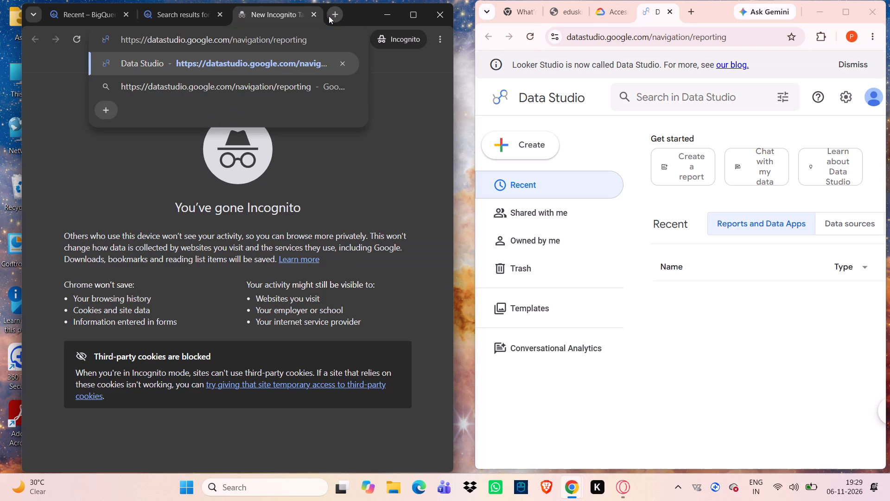
{"action": "key", "text": "Return"}
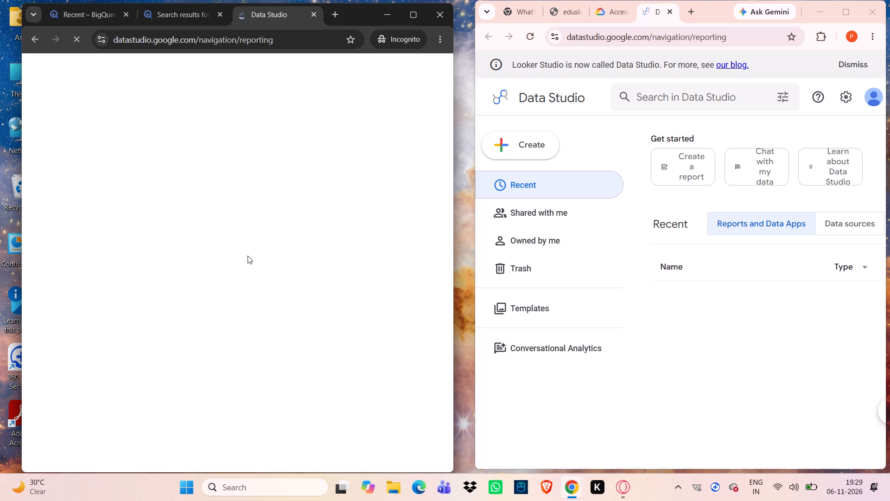
{"action": "left_click", "coordinate": [613, 10]}
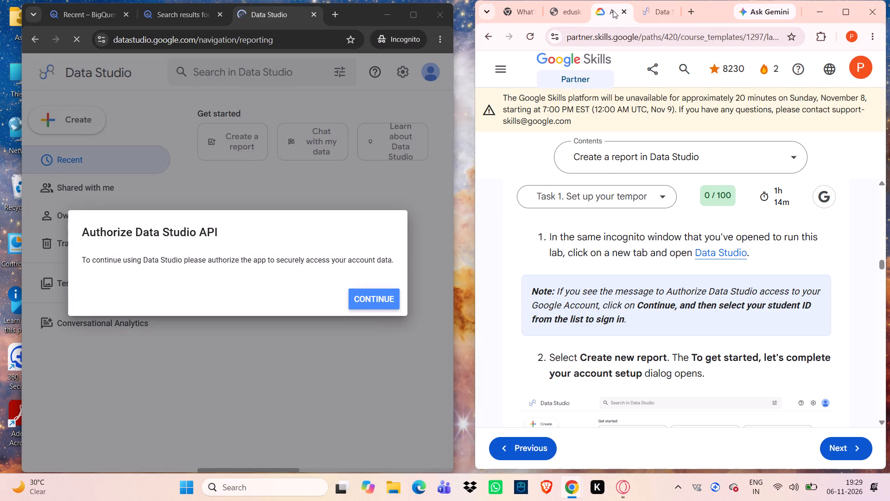
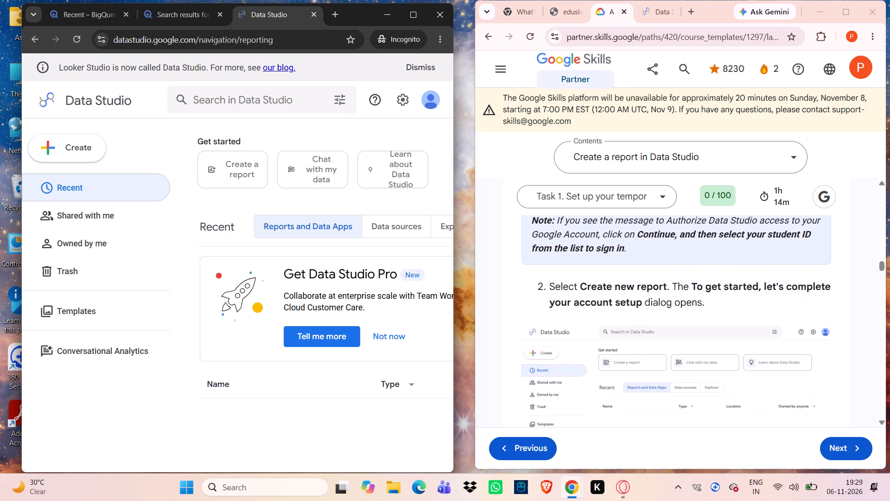
Following Task 1 of the lab instructions, start creating a new report to open the account setup.
{"action": "scroll", "coordinate": [585, 295], "scroll_direction": "down", "scroll_amount": 1}
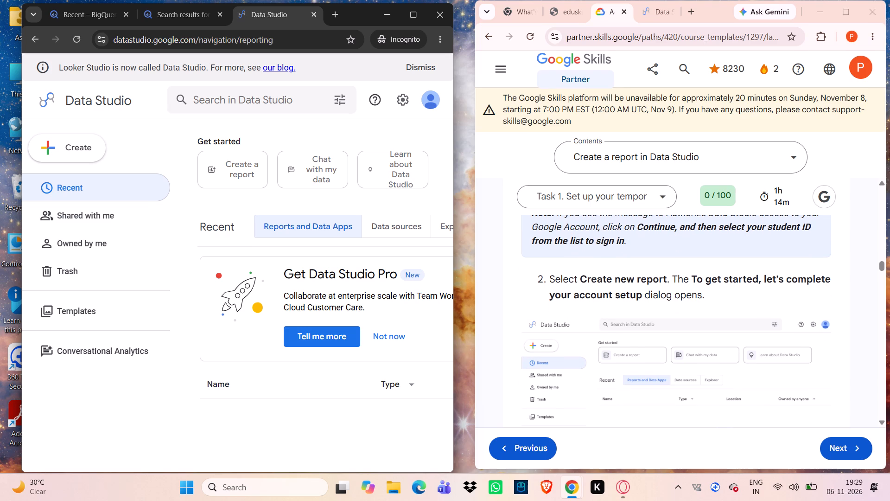
{"action": "scroll", "coordinate": [585, 295], "scroll_direction": "down", "scroll_amount": 1}
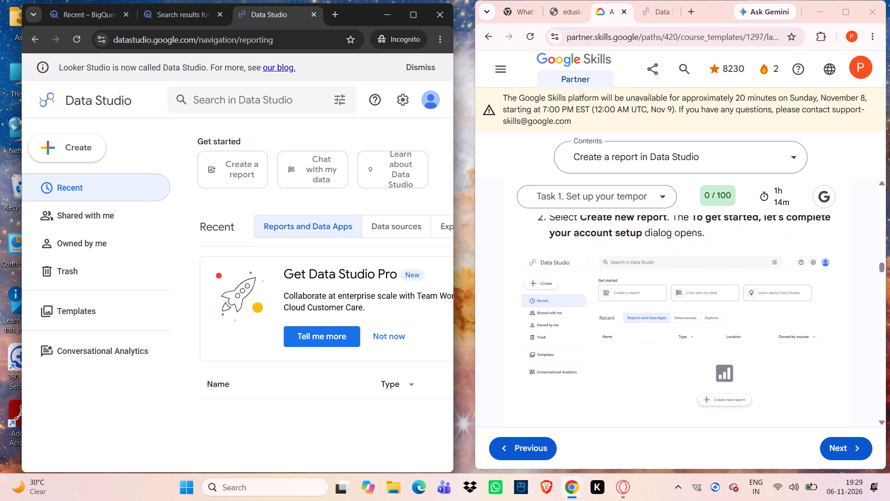
{"action": "scroll", "coordinate": [585, 295], "scroll_direction": "down", "scroll_amount": 1}
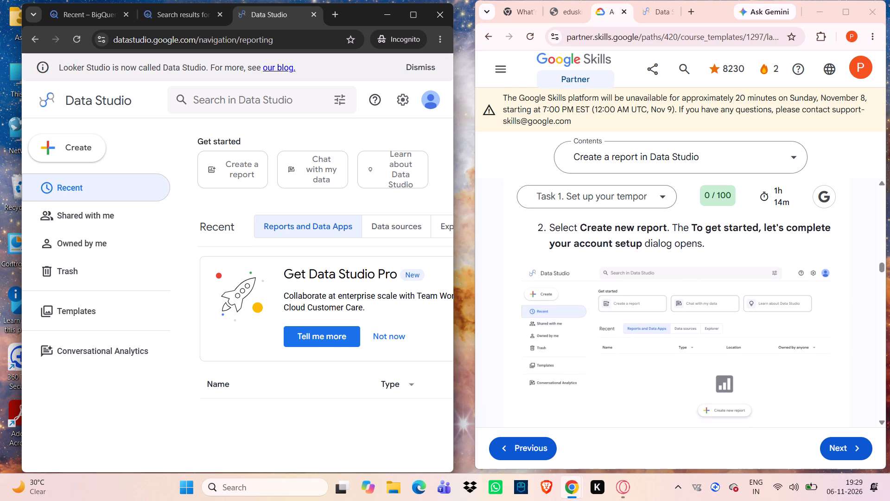
{"action": "scroll", "coordinate": [585, 295], "scroll_direction": "down", "scroll_amount": 1}
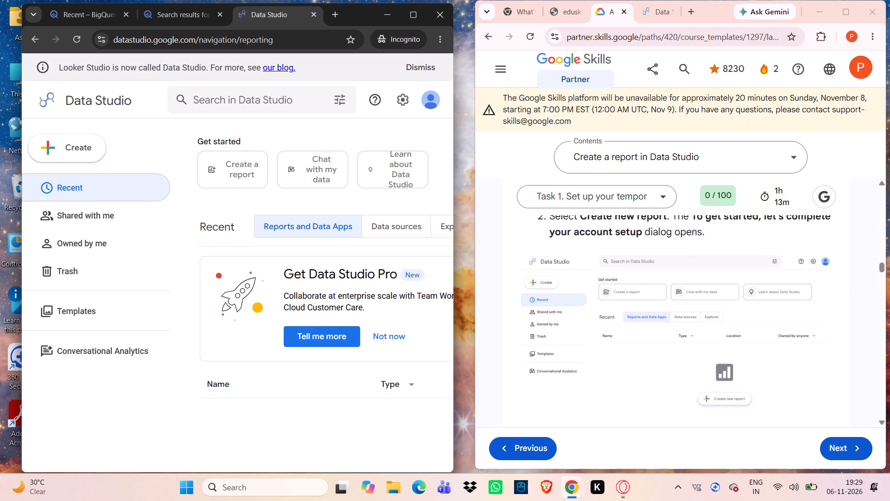
{"action": "left_click", "coordinate": [261, 167]}
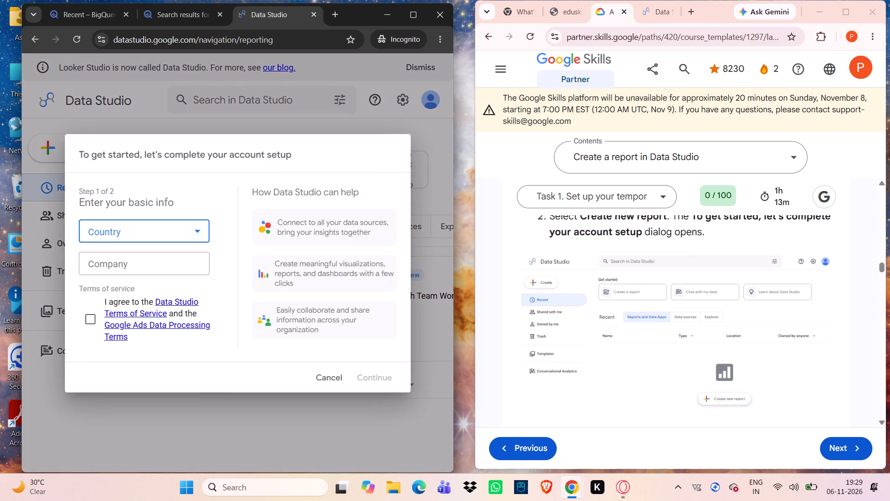
Read the lab's basic info instructions and set the account's country to India.
{"action": "scroll", "coordinate": [610, 340], "scroll_direction": "down", "scroll_amount": 3}
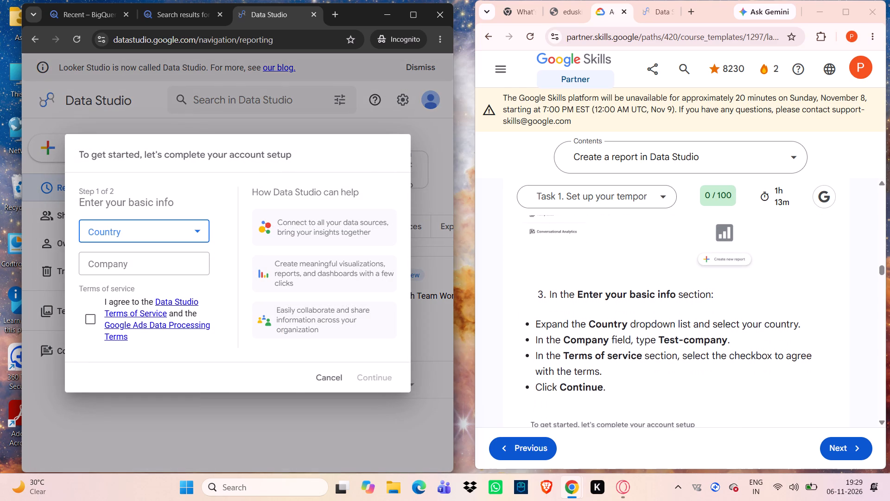
{"action": "scroll", "coordinate": [610, 340], "scroll_direction": "down", "scroll_amount": 2}
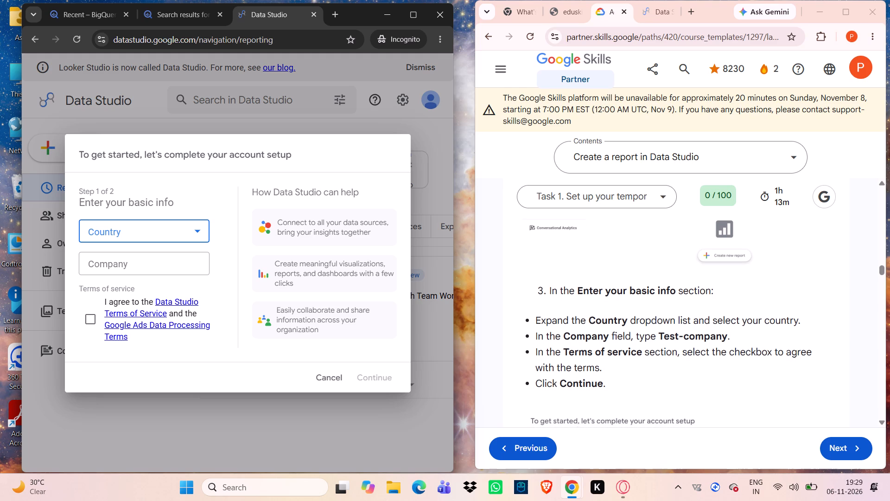
{"action": "scroll", "coordinate": [610, 340], "scroll_direction": "down", "scroll_amount": 1}
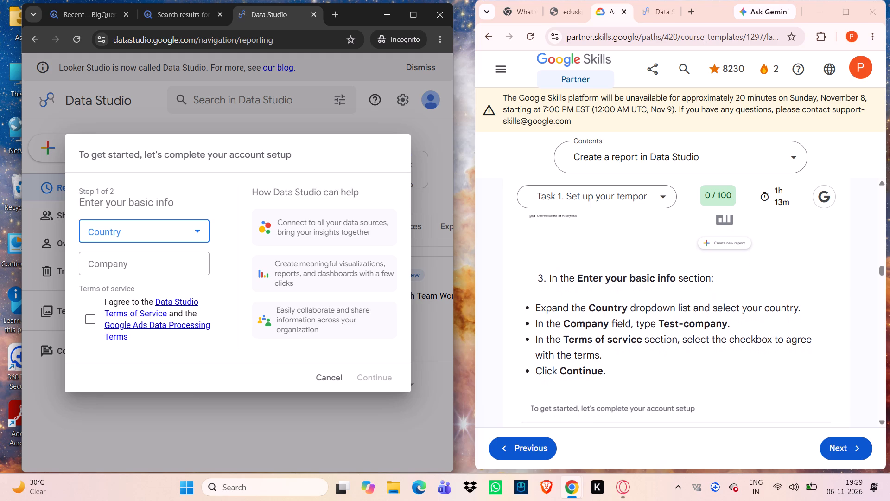
{"action": "left_click", "coordinate": [202, 232]}
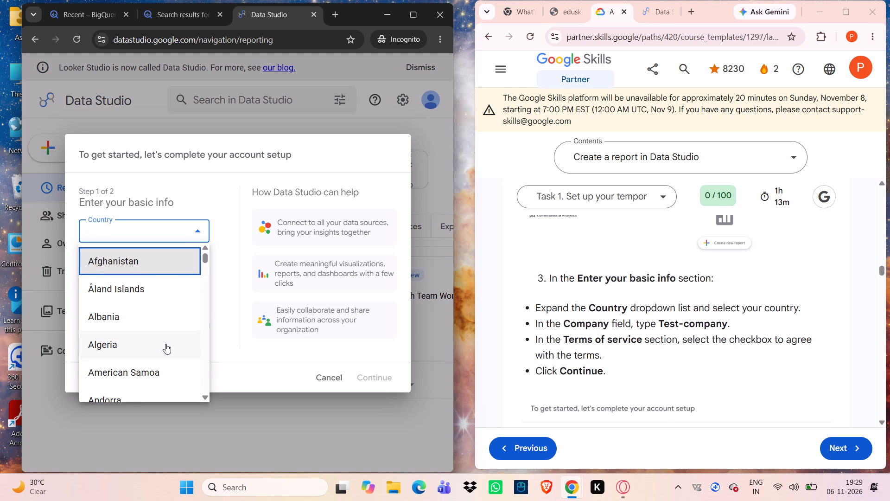
{"action": "scroll", "coordinate": [165, 344], "scroll_direction": "down", "scroll_amount": 11}
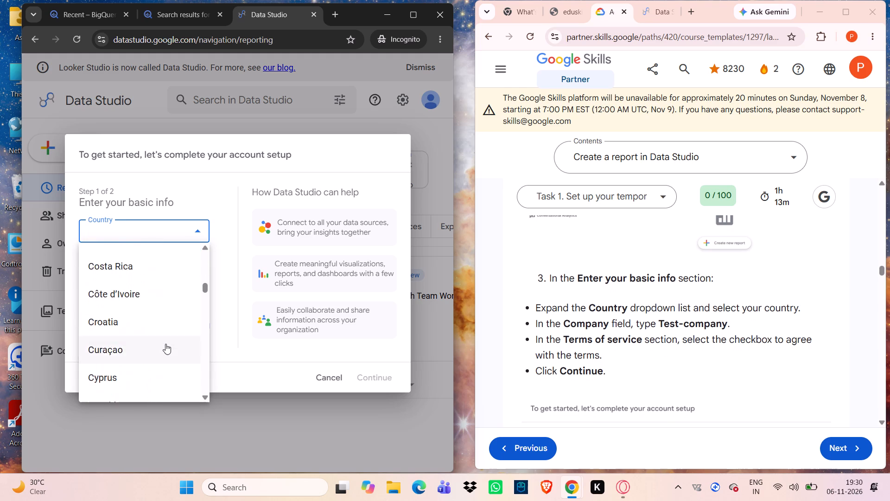
{"action": "scroll", "coordinate": [165, 344], "scroll_direction": "down", "scroll_amount": 4}
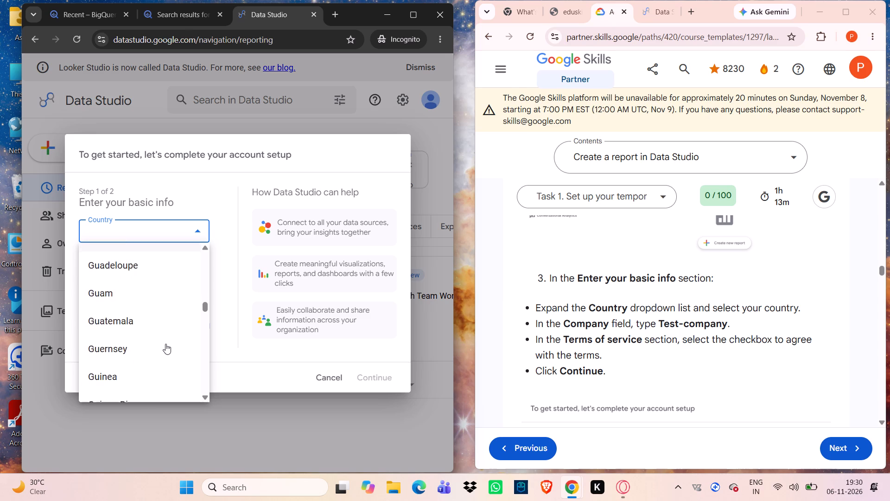
{"action": "scroll", "coordinate": [165, 344], "scroll_direction": "down", "scroll_amount": 2}
{"action": "left_click", "coordinate": [143, 288]}
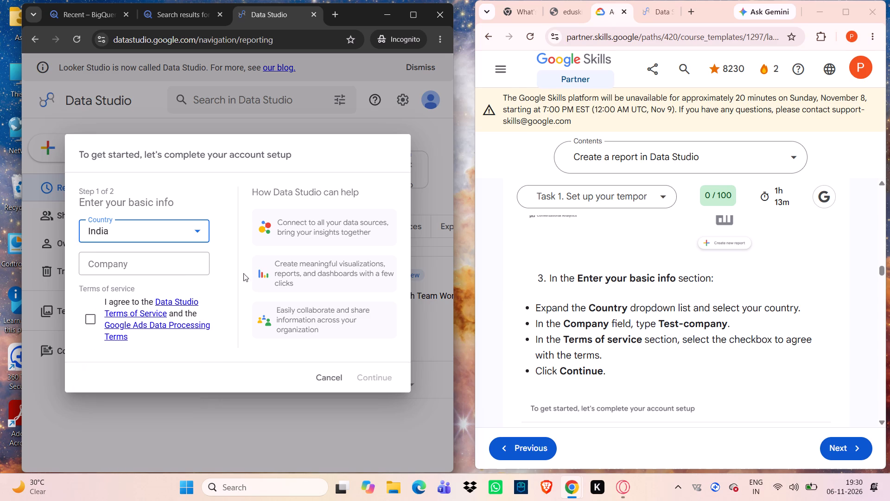
Enter Test-company as the company name in the account setup.
{"action": "left_click", "coordinate": [166, 261]}
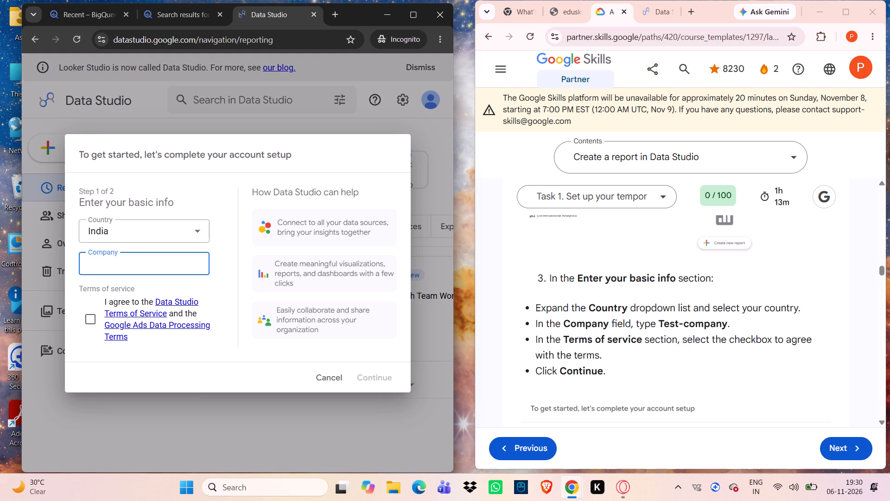
{"action": "key", "text": "shift+t"}
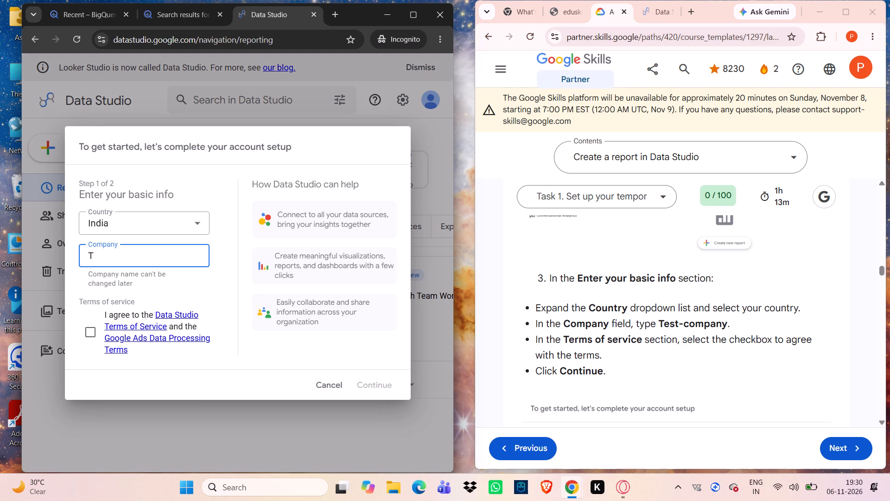
{"action": "type", "text": "est"}
{"action": "key", "text": "space"}
{"action": "key", "text": "BackSpace"}
{"action": "key", "text": "minus"}
{"action": "key", "text": "c"}
{"action": "key", "text": "m"}
{"action": "key", "text": "BackSpace"}
{"action": "type", "text": "ompo"}
{"action": "key", "text": "BackSpace"}
{"action": "type", "text": "any"}
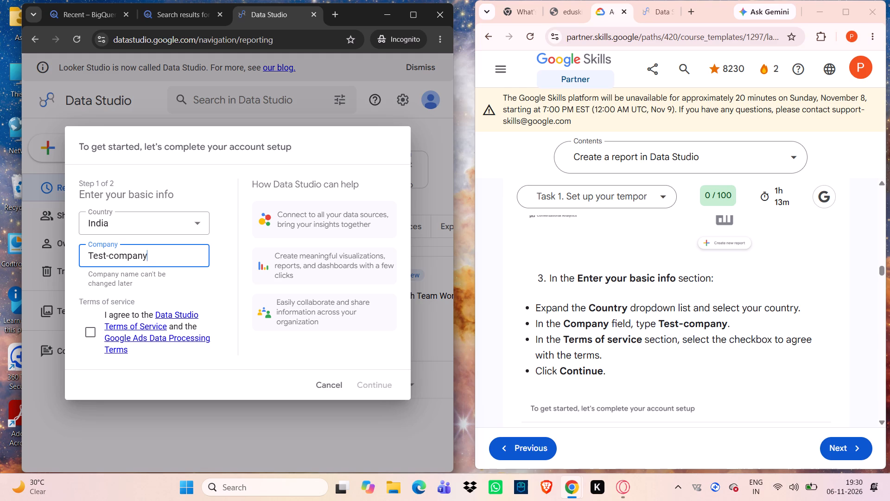
Agree to the Data Studio and Google Ads data processing terms and continue to the second setup step.
{"action": "left_click", "coordinate": [99, 332]}
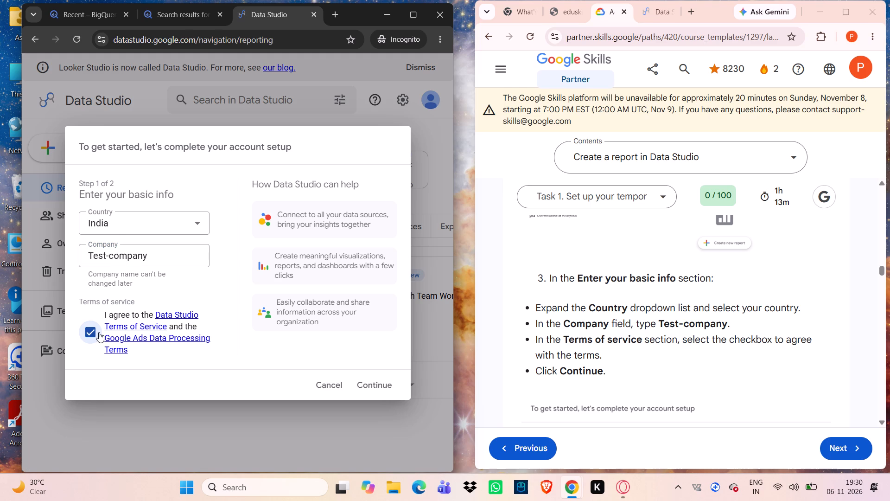
{"action": "scroll", "coordinate": [154, 319], "scroll_direction": "down", "scroll_amount": 1}
{"action": "left_click", "coordinate": [370, 378]}
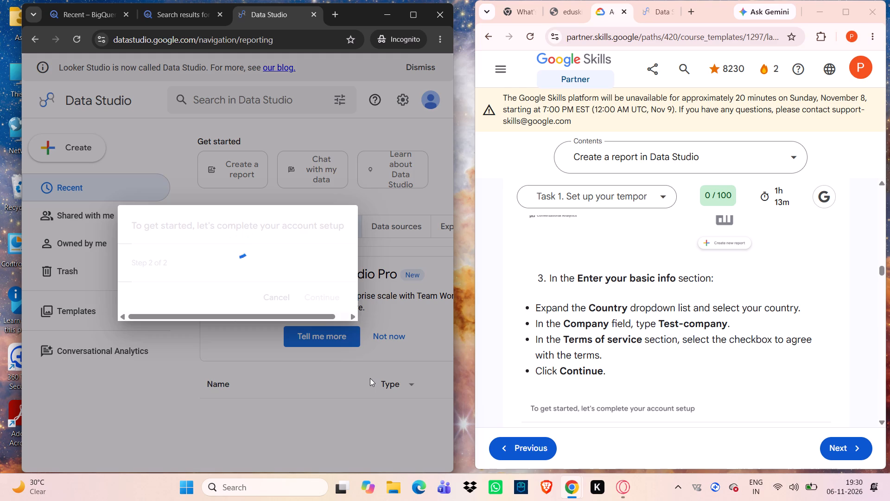
Following the lab instructions, answer No for tips and recommendations, product announcements and market research.
{"action": "scroll", "coordinate": [663, 366], "scroll_direction": "down", "scroll_amount": 2}
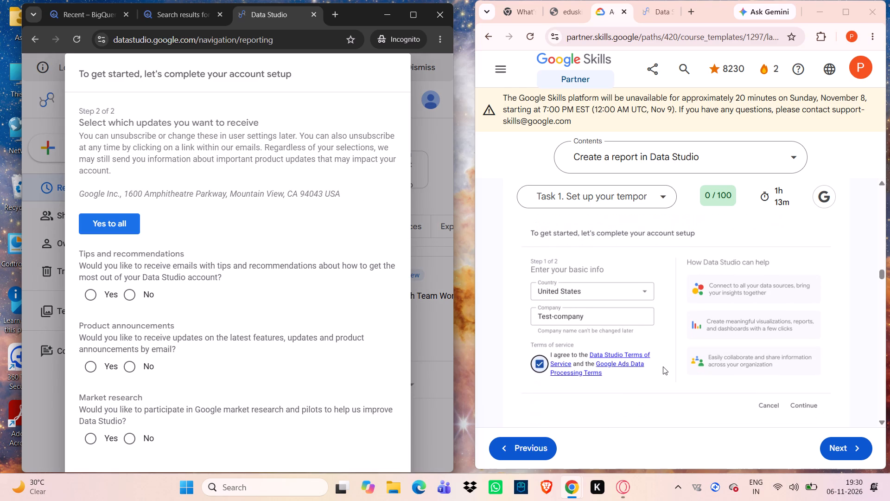
{"action": "scroll", "coordinate": [663, 366], "scroll_direction": "down", "scroll_amount": 1}
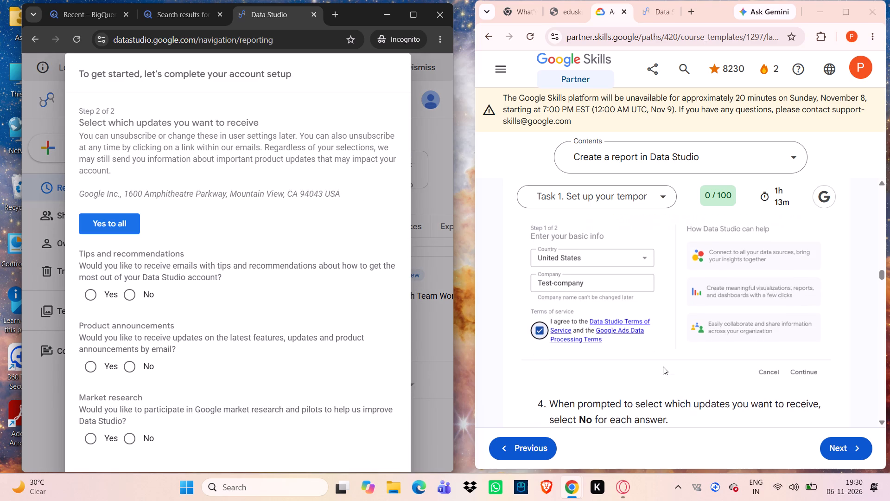
{"action": "scroll", "coordinate": [663, 366], "scroll_direction": "down", "scroll_amount": 1}
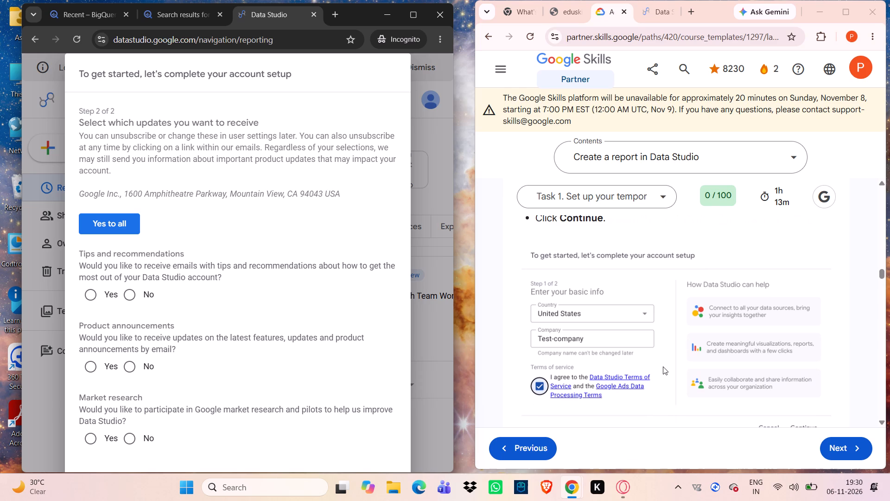
{"action": "scroll", "coordinate": [663, 366], "scroll_direction": "down", "scroll_amount": 2}
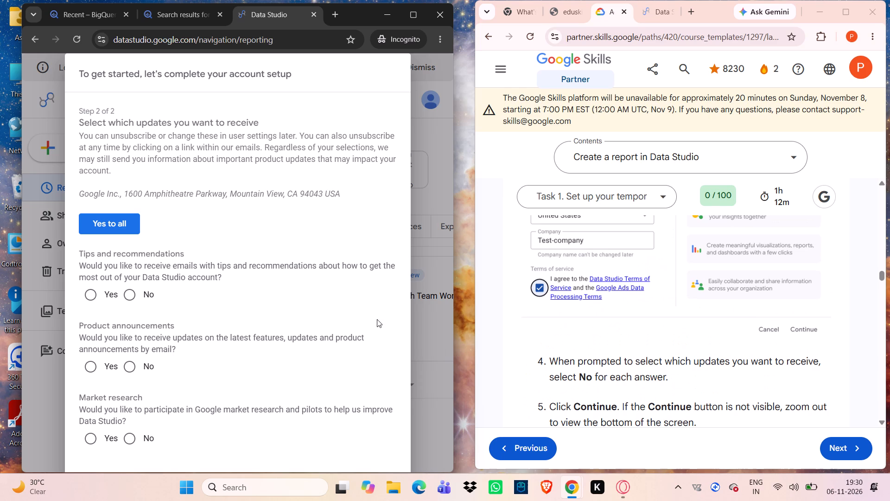
{"action": "left_click", "coordinate": [135, 294]}
{"action": "scroll", "coordinate": [135, 294], "scroll_direction": "down", "scroll_amount": 1}
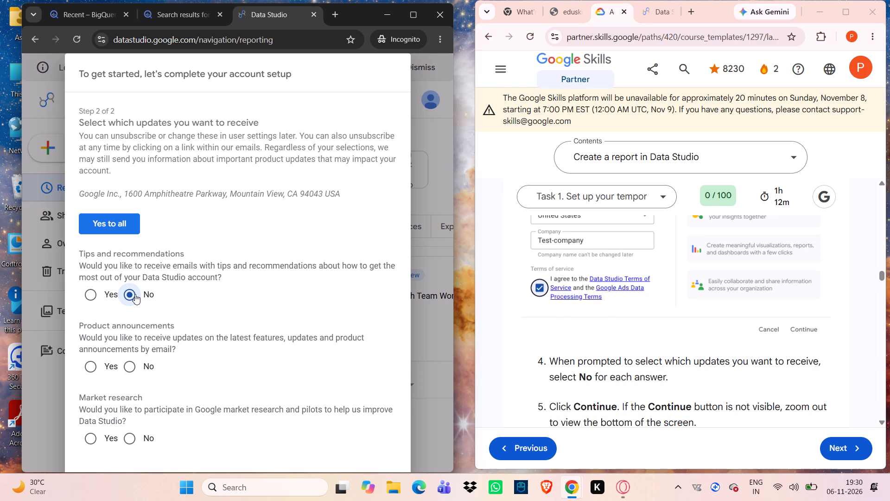
{"action": "scroll", "coordinate": [135, 294], "scroll_direction": "down", "scroll_amount": 1}
{"action": "left_click", "coordinate": [126, 367]}
{"action": "scroll", "coordinate": [126, 367], "scroll_direction": "down", "scroll_amount": 1}
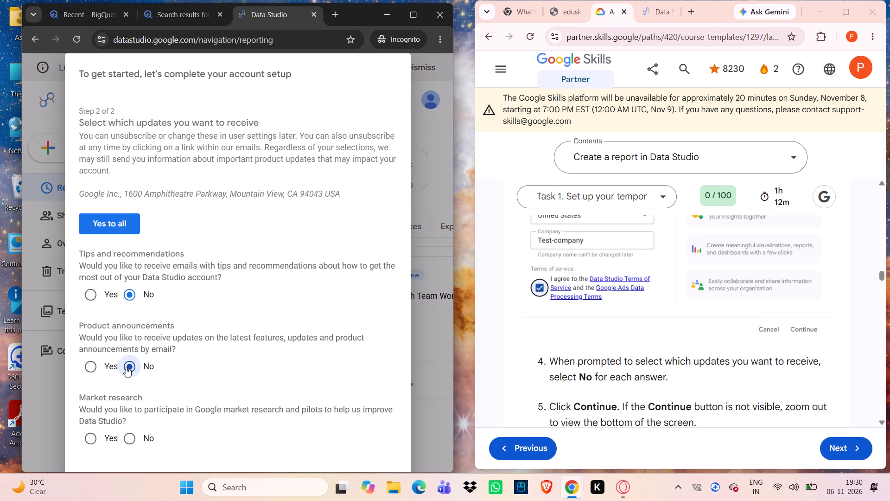
{"action": "scroll", "coordinate": [126, 367], "scroll_direction": "down", "scroll_amount": 1}
{"action": "left_click", "coordinate": [126, 443]}
{"action": "scroll", "coordinate": [242, 422], "scroll_direction": "down", "scroll_amount": 1}
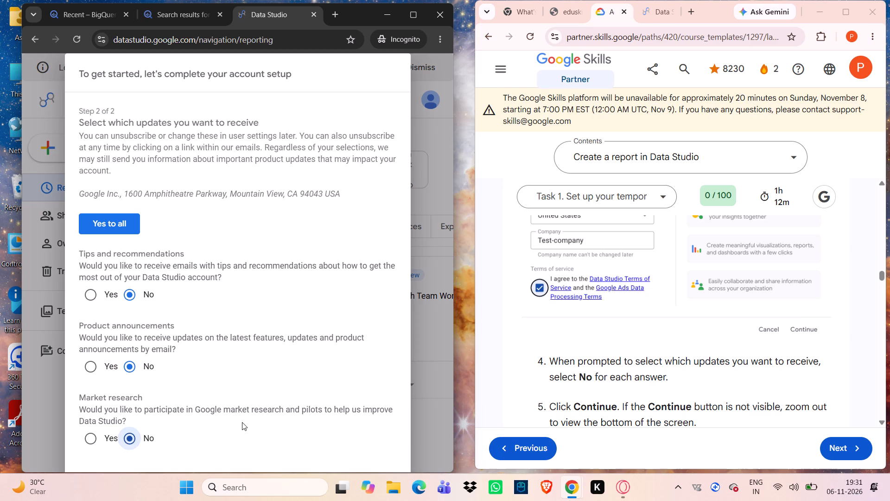
Maximize the incognito window to reach the bottom of the setup dialog, and continue to submit the update preferences.
{"action": "scroll", "coordinate": [242, 422], "scroll_direction": "down", "scroll_amount": 1}
{"action": "scroll", "coordinate": [242, 422], "scroll_direction": "up", "scroll_amount": 1}
{"action": "left_click_drag", "start_coordinate": [363, 16], "coordinate": [354, 15]}
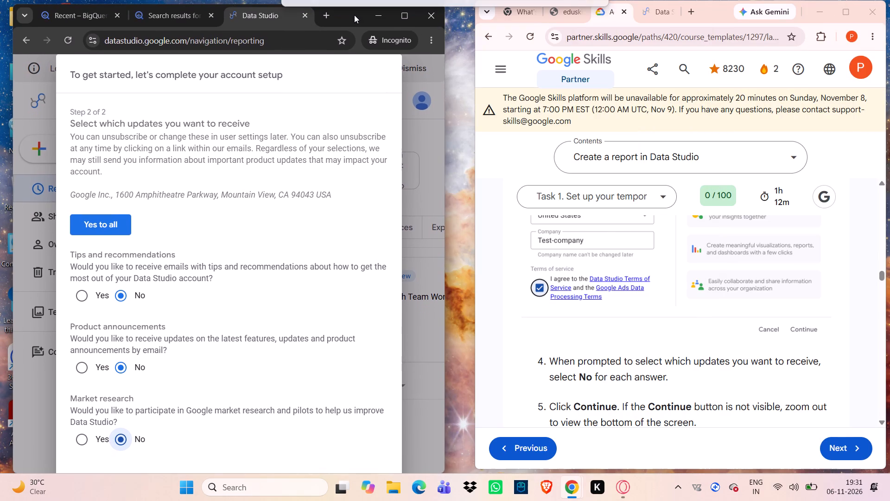
{"action": "left_click_drag", "start_coordinate": [354, 15], "coordinate": [354, 14]}
{"action": "scroll", "coordinate": [343, 270], "scroll_direction": "down", "scroll_amount": 3}
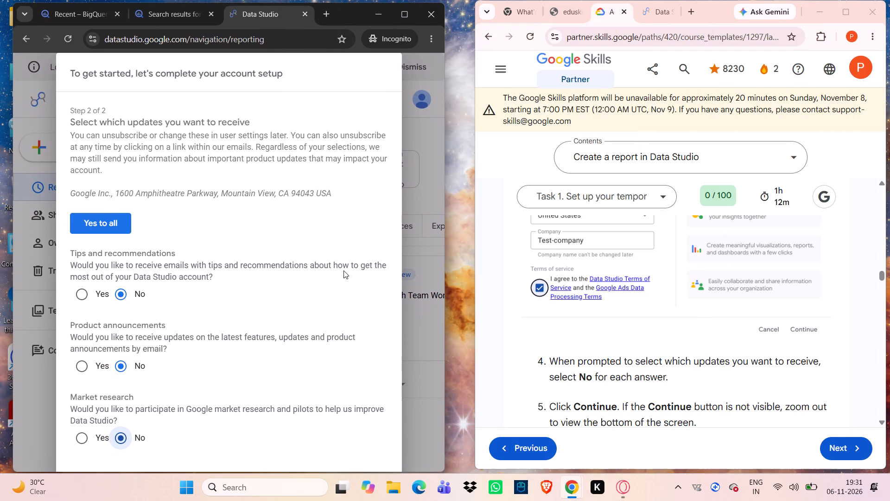
{"action": "scroll", "coordinate": [663, 324], "scroll_direction": "down", "scroll_amount": 2}
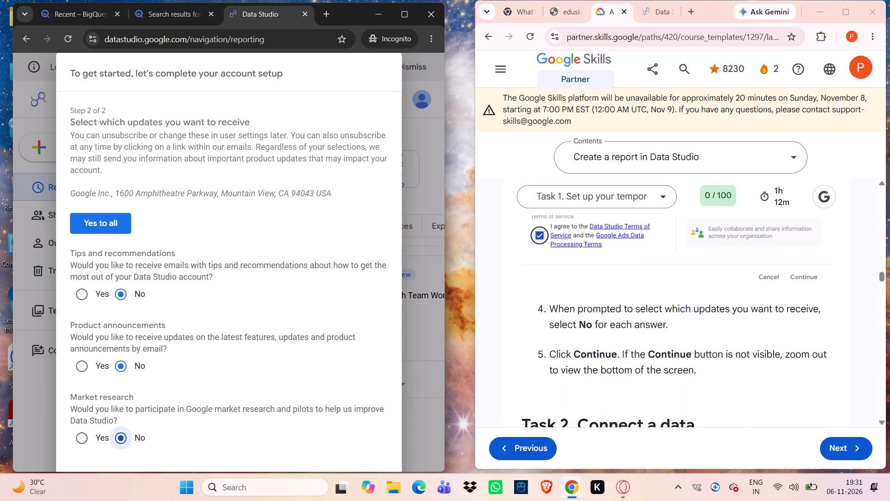
{"action": "scroll", "coordinate": [663, 324], "scroll_direction": "down", "scroll_amount": 1}
{"action": "scroll", "coordinate": [341, 392], "scroll_direction": "down", "scroll_amount": 2}
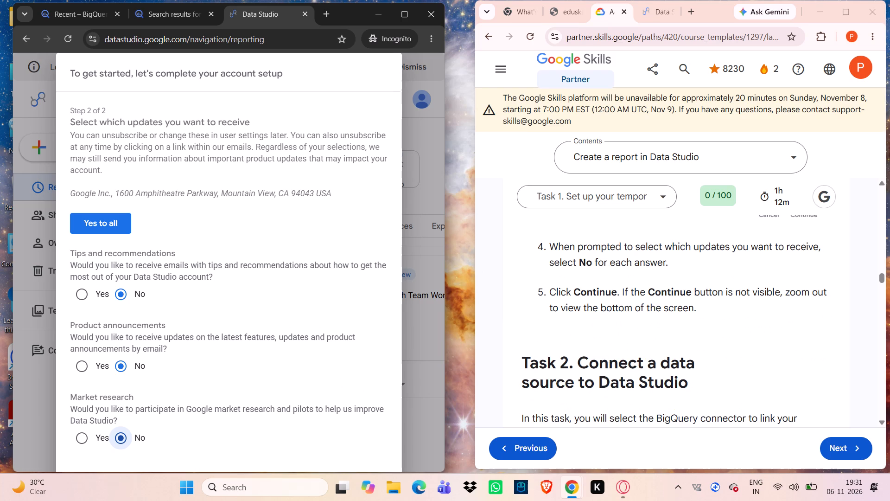
{"action": "left_click", "coordinate": [400, 15]}
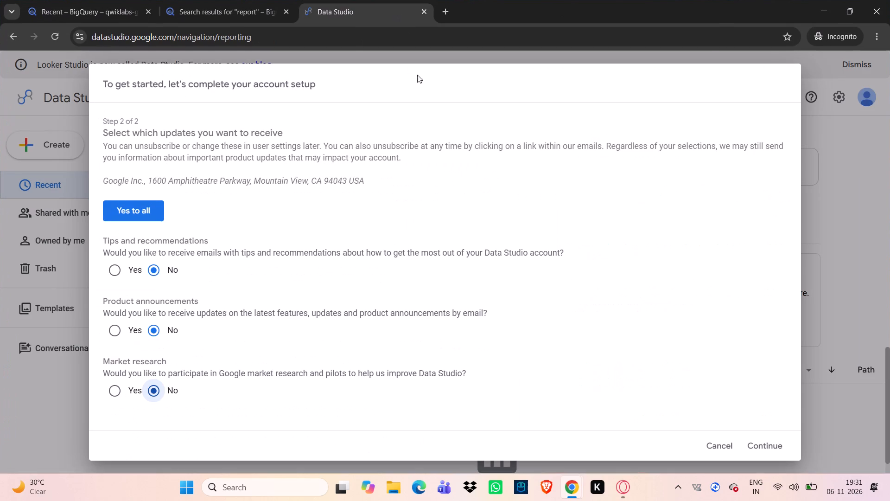
{"action": "left_click", "coordinate": [770, 444]}
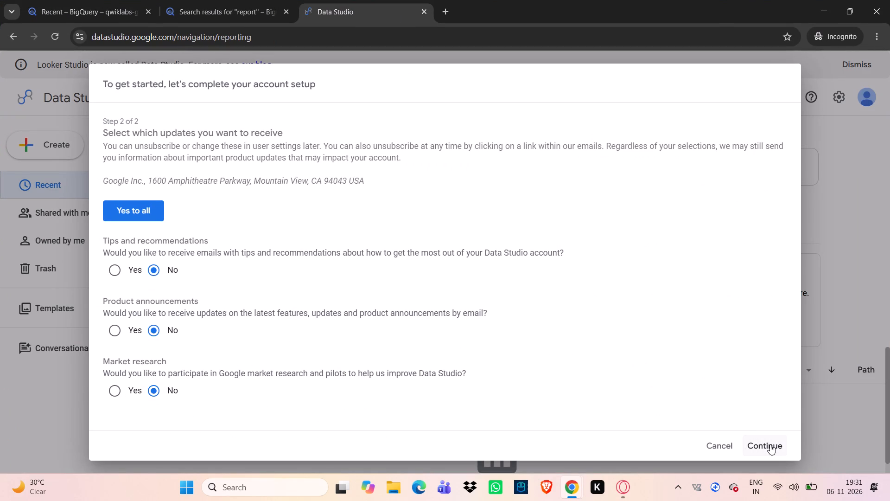
Place the incognito window and the lab page side by side and read the Task 2 instructions on connecting a data source.
{"action": "double_click", "coordinate": [855, 8]}
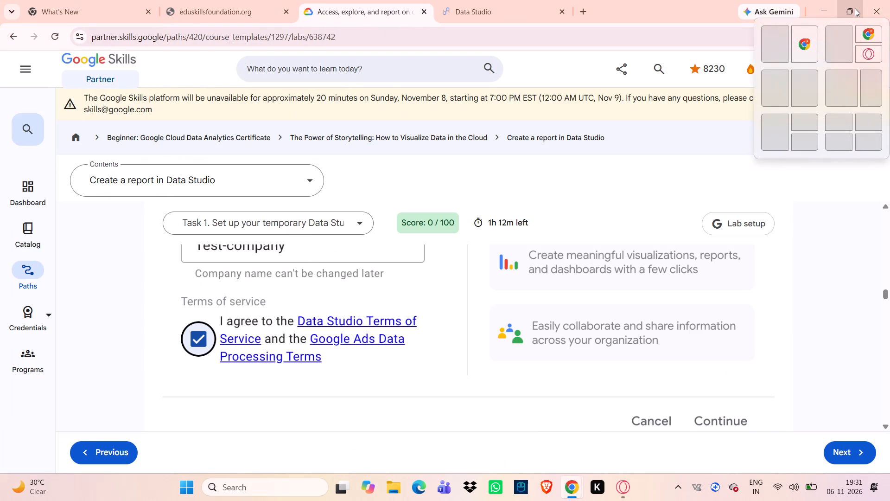
{"action": "left_click", "coordinate": [855, 8]}
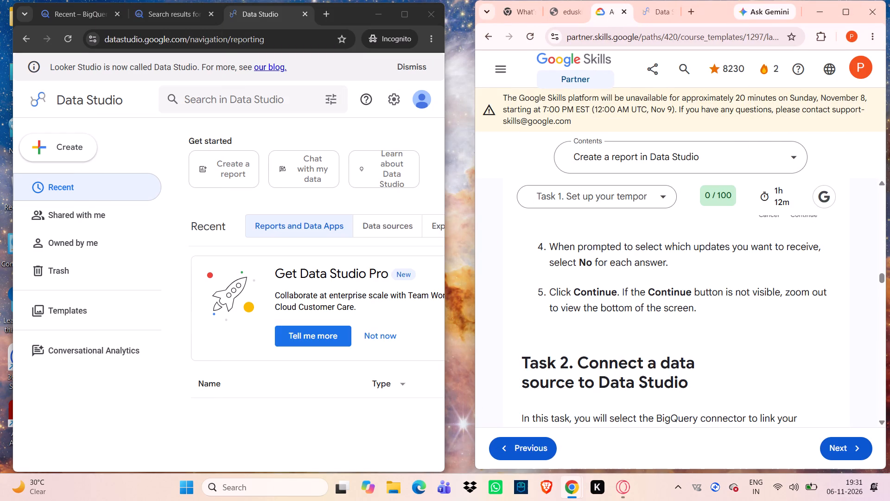
{"action": "scroll", "coordinate": [678, 377], "scroll_direction": "up", "scroll_amount": 2}
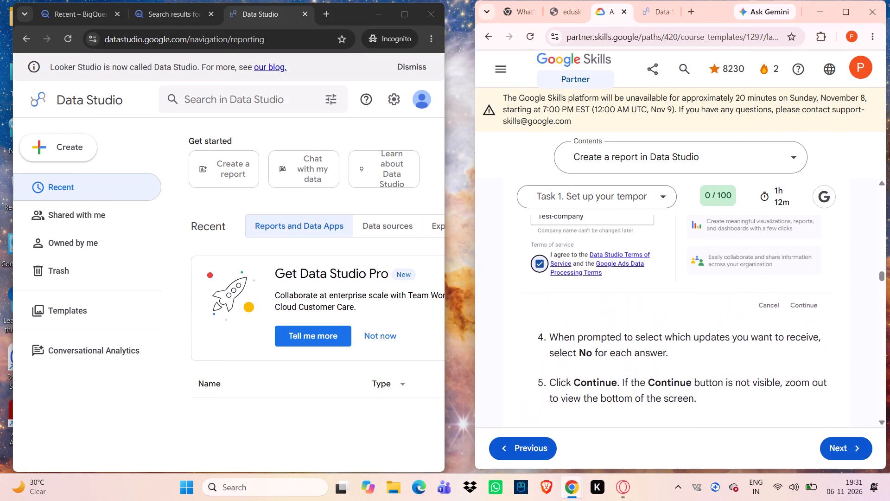
{"action": "scroll", "coordinate": [678, 377], "scroll_direction": "down", "scroll_amount": 2}
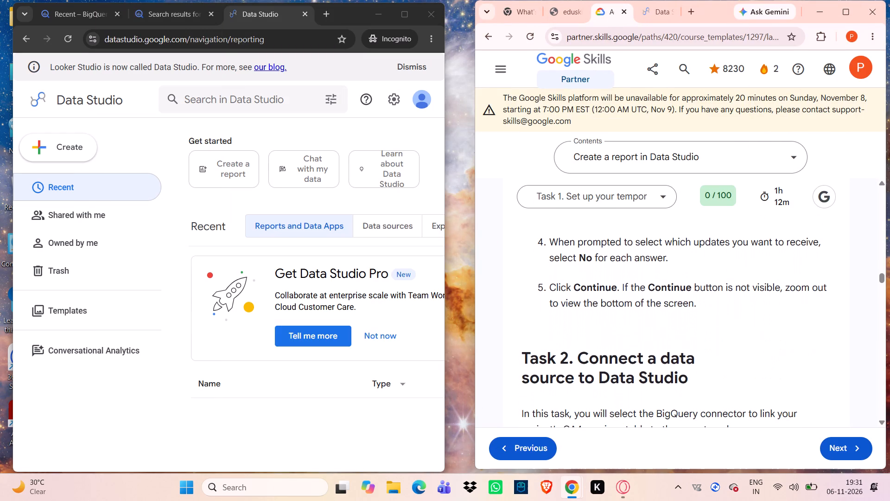
{"action": "scroll", "coordinate": [678, 377], "scroll_direction": "down", "scroll_amount": 1}
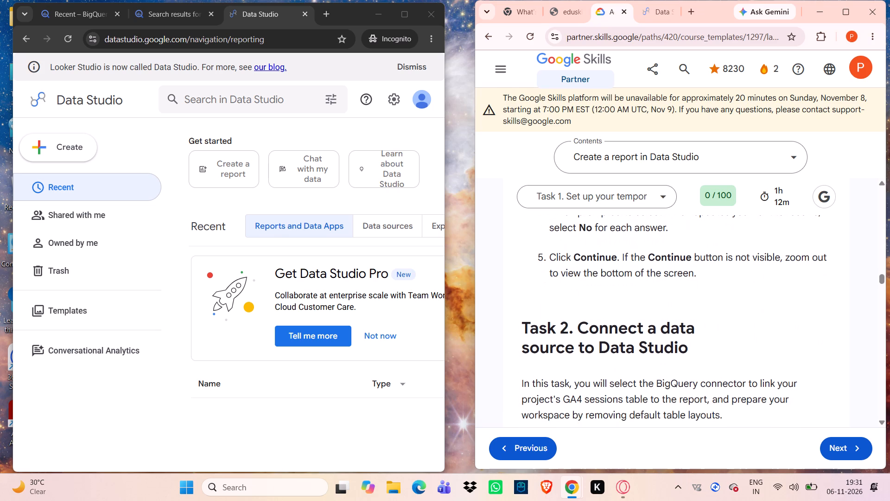
{"action": "scroll", "coordinate": [678, 377], "scroll_direction": "down", "scroll_amount": 4}
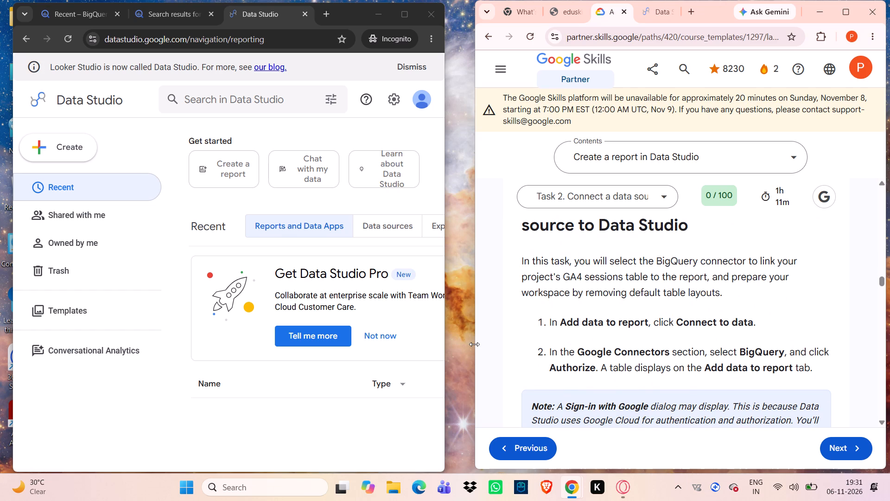
Examine the enlarged Data Studio home page and its Create options for a way to add data to a report.
{"action": "left_click", "coordinate": [410, 21]}
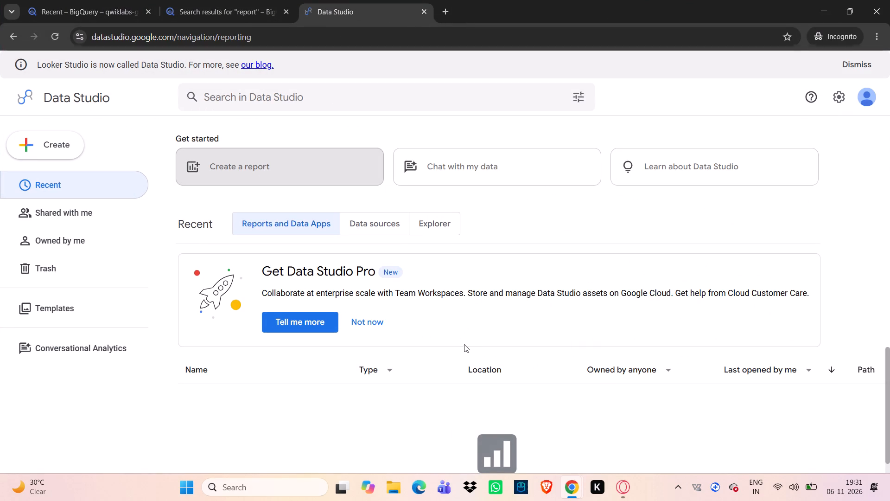
{"action": "scroll", "coordinate": [464, 346], "scroll_direction": "down", "scroll_amount": 3}
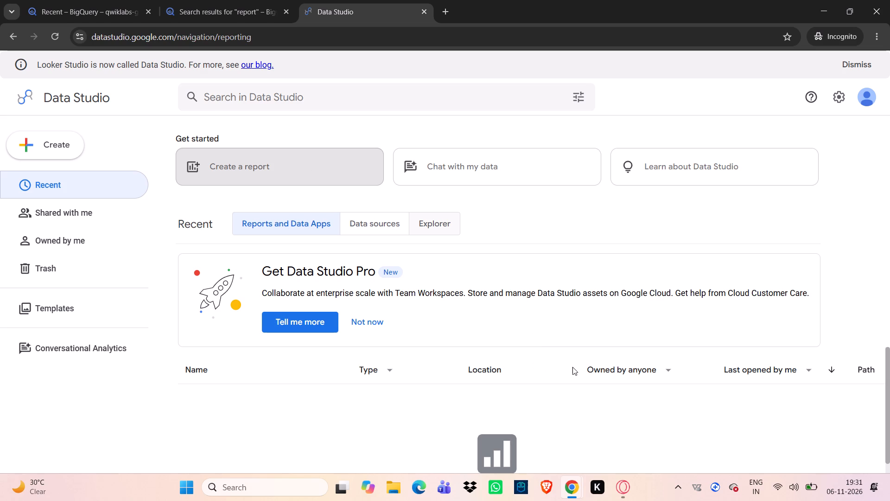
{"action": "scroll", "coordinate": [572, 367], "scroll_direction": "left", "scroll_amount": 5}
{"action": "scroll", "coordinate": [796, 372], "scroll_direction": "left", "scroll_amount": 3}
{"action": "left_click", "coordinate": [867, 375]}
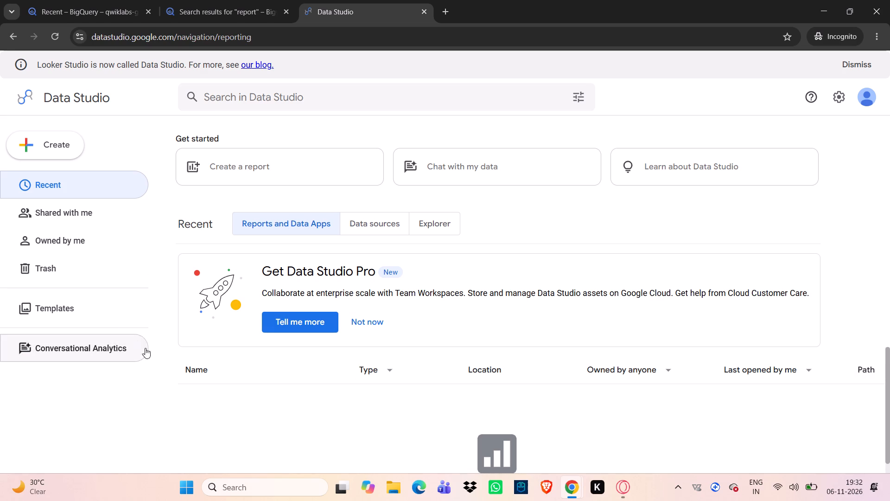
{"action": "left_click", "coordinate": [306, 227]}
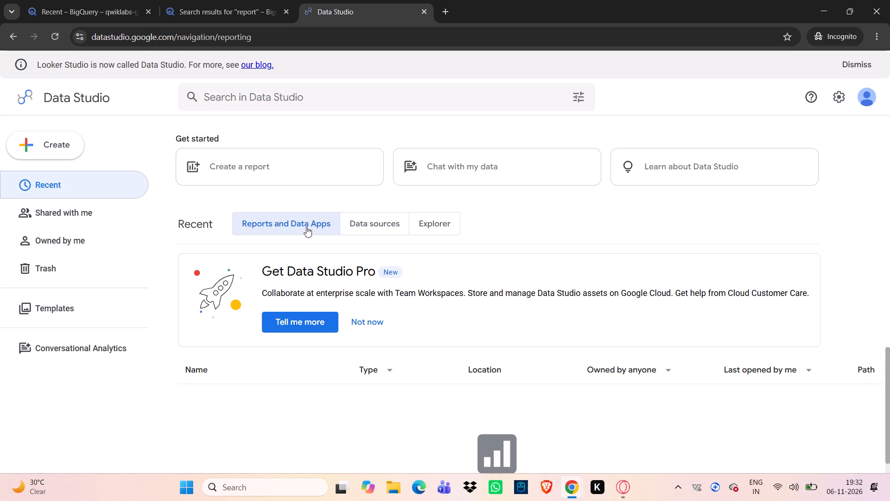
{"action": "left_click", "coordinate": [59, 150]}
{"action": "left_click", "coordinate": [105, 138]}
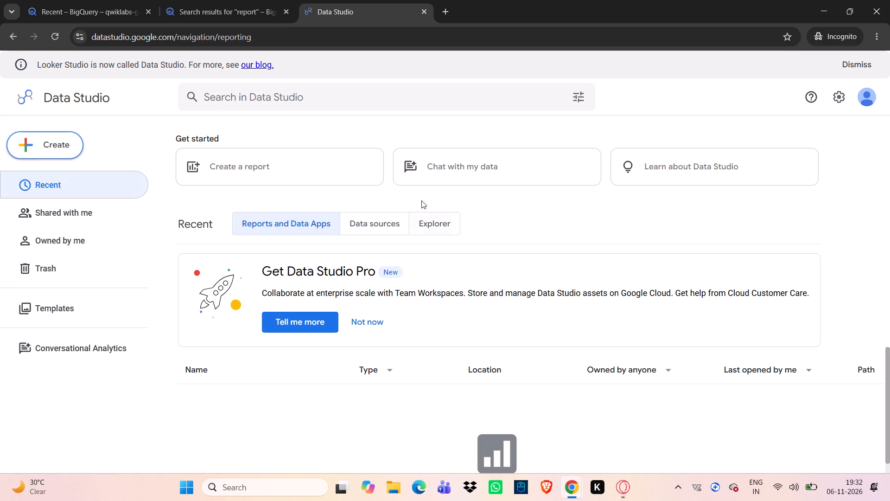
{"action": "left_click", "coordinate": [852, 2]}
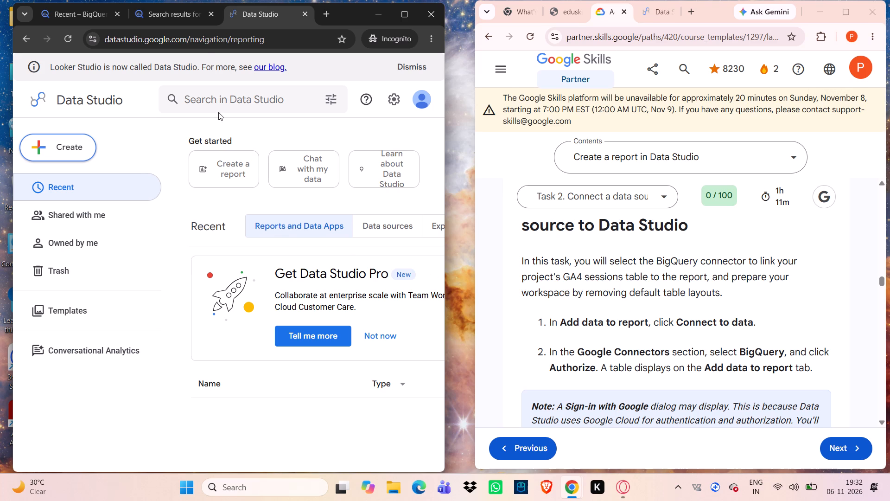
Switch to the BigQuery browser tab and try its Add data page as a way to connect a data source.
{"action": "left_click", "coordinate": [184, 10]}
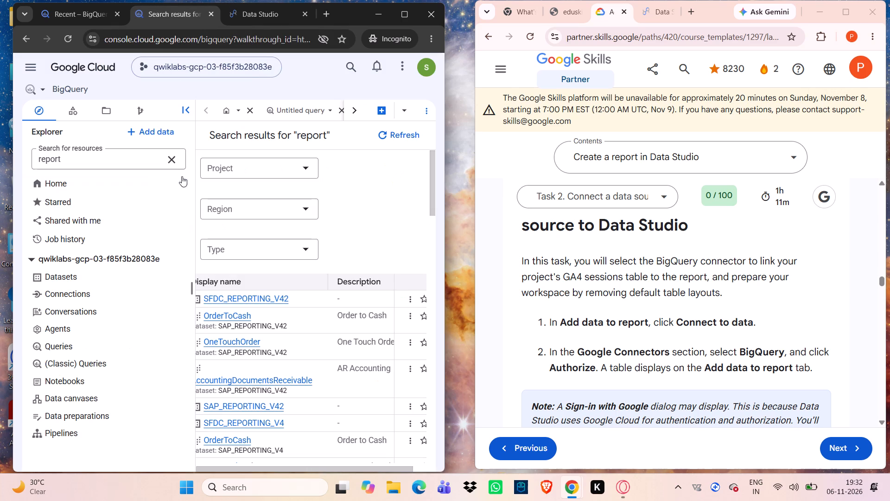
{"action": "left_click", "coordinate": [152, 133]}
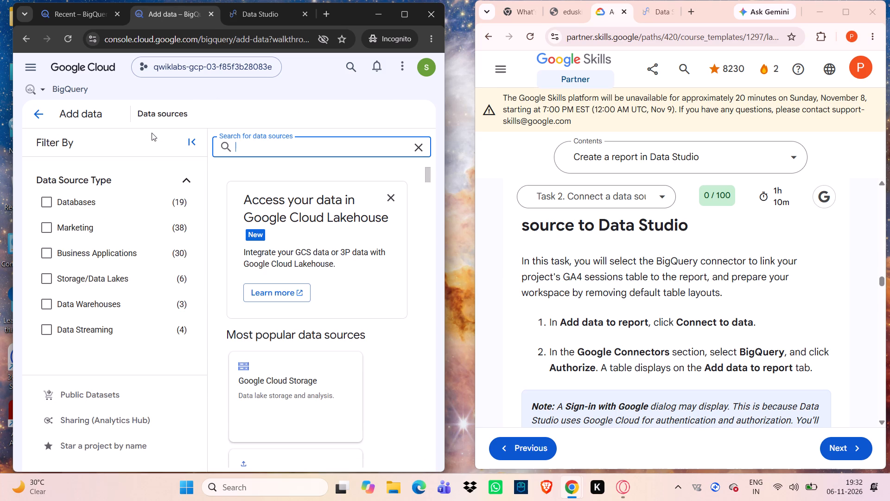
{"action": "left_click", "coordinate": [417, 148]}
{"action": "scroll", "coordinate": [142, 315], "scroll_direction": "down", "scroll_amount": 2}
Return to the Data Studio home page and create a new blank report.
{"action": "left_click", "coordinate": [260, 22]}
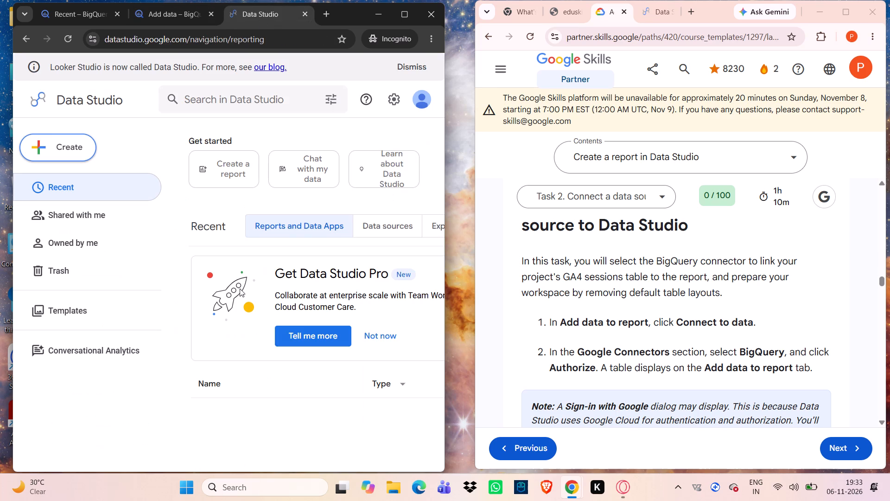
{"action": "scroll", "coordinate": [275, 342], "scroll_direction": "up", "scroll_amount": 1}
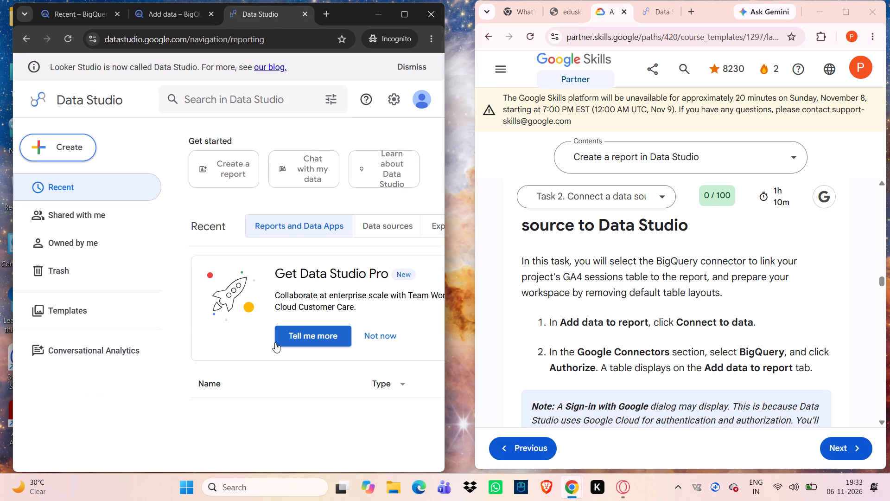
{"action": "scroll", "coordinate": [275, 342], "scroll_direction": "up", "scroll_amount": 2}
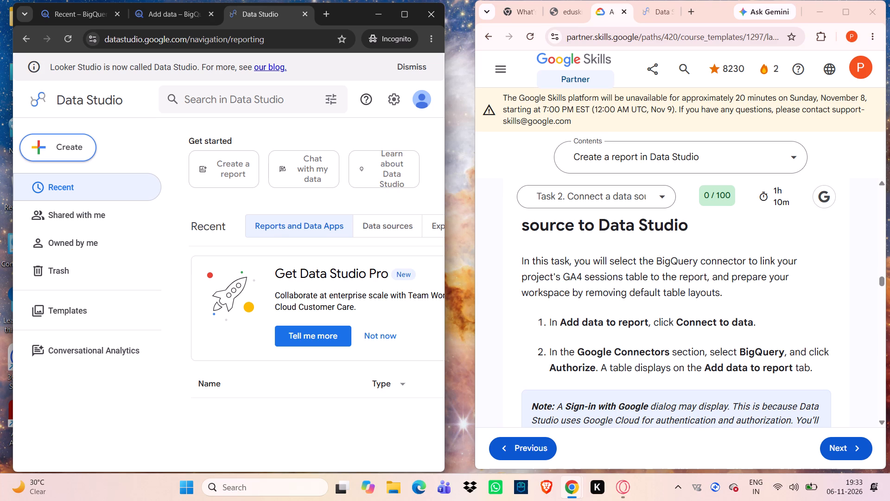
{"action": "scroll", "coordinate": [337, 308], "scroll_direction": "left", "scroll_amount": 3}
{"action": "scroll", "coordinate": [292, 313], "scroll_direction": "left", "scroll_amount": 3}
{"action": "scroll", "coordinate": [292, 313], "scroll_direction": "right", "scroll_amount": 5}
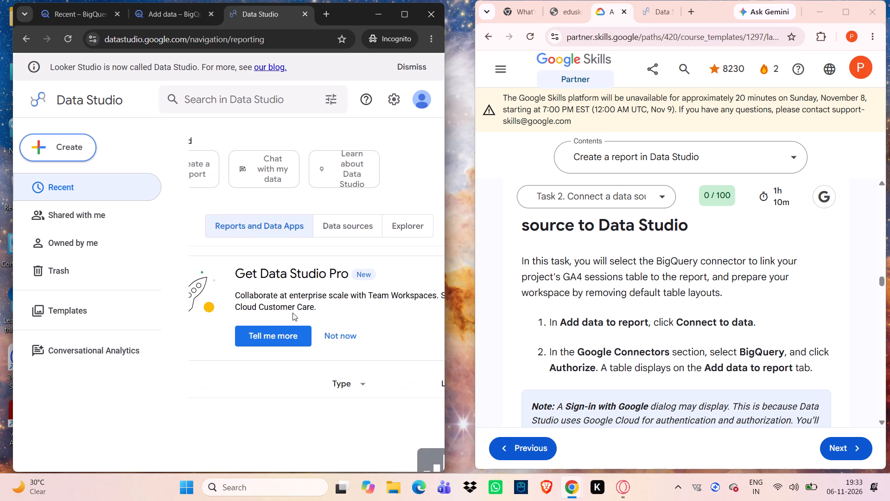
{"action": "scroll", "coordinate": [333, 290], "scroll_direction": "left", "scroll_amount": 2}
{"action": "scroll", "coordinate": [333, 290], "scroll_direction": "down", "scroll_amount": 5}
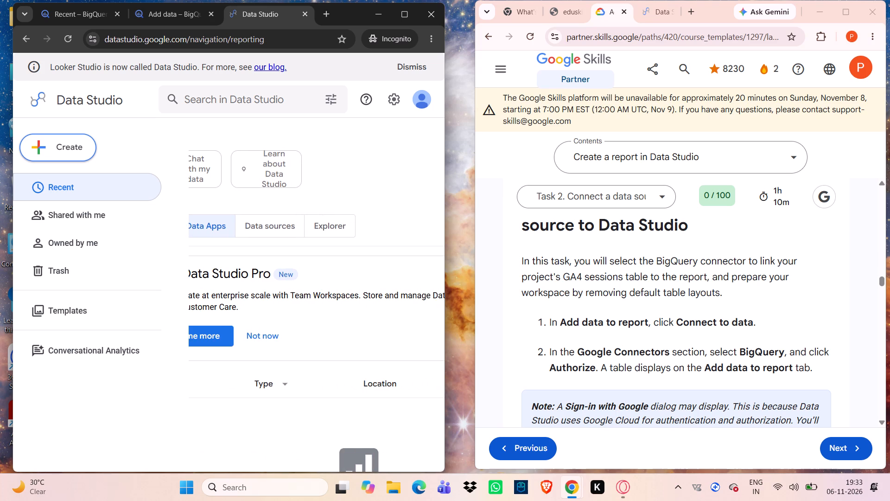
{"action": "scroll", "coordinate": [333, 290], "scroll_direction": "down", "scroll_amount": 2}
{"action": "scroll", "coordinate": [328, 463], "scroll_direction": "down", "scroll_amount": 4}
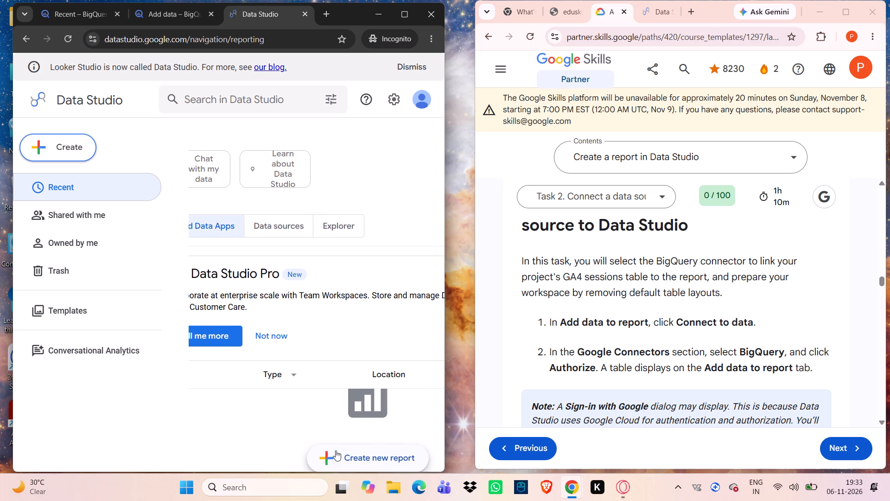
{"action": "left_click", "coordinate": [374, 417]}
{"action": "left_click", "coordinate": [374, 417]}
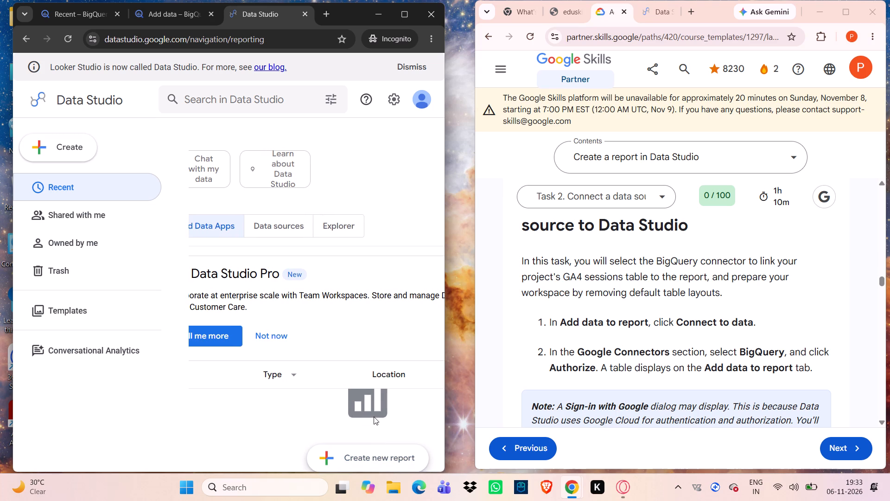
{"action": "scroll", "coordinate": [374, 417], "scroll_direction": "right", "scroll_amount": 1}
{"action": "left_click", "coordinate": [367, 465]}
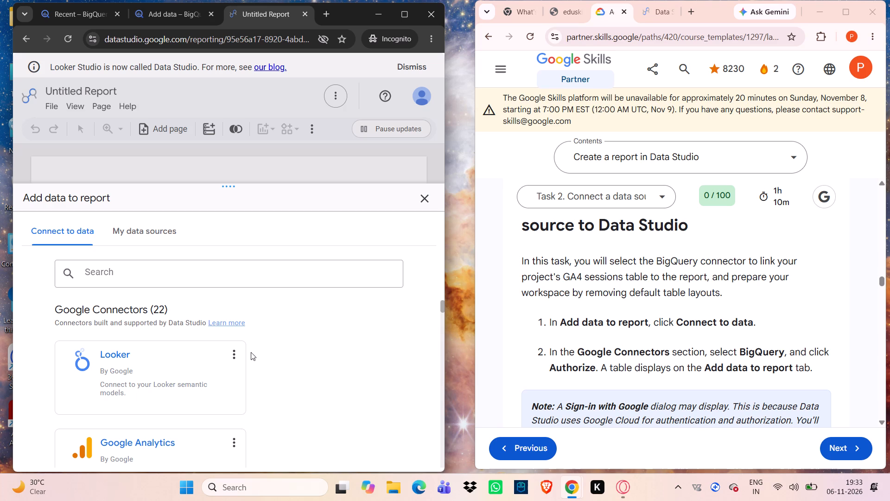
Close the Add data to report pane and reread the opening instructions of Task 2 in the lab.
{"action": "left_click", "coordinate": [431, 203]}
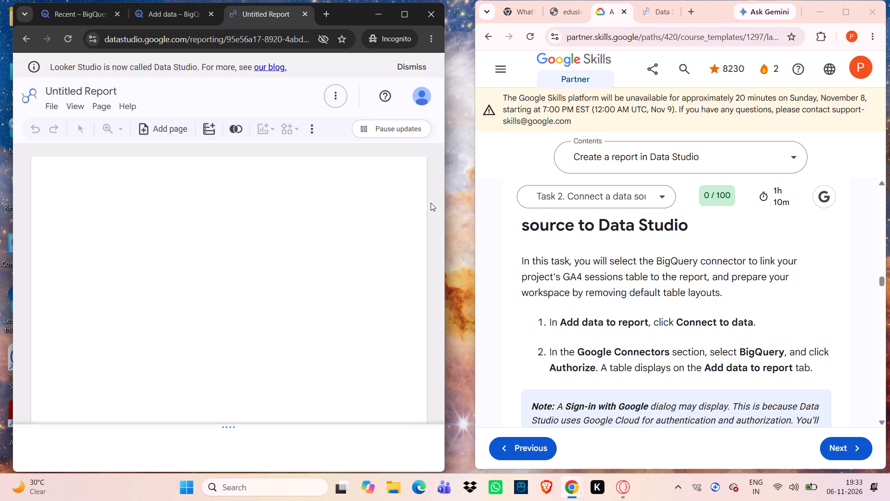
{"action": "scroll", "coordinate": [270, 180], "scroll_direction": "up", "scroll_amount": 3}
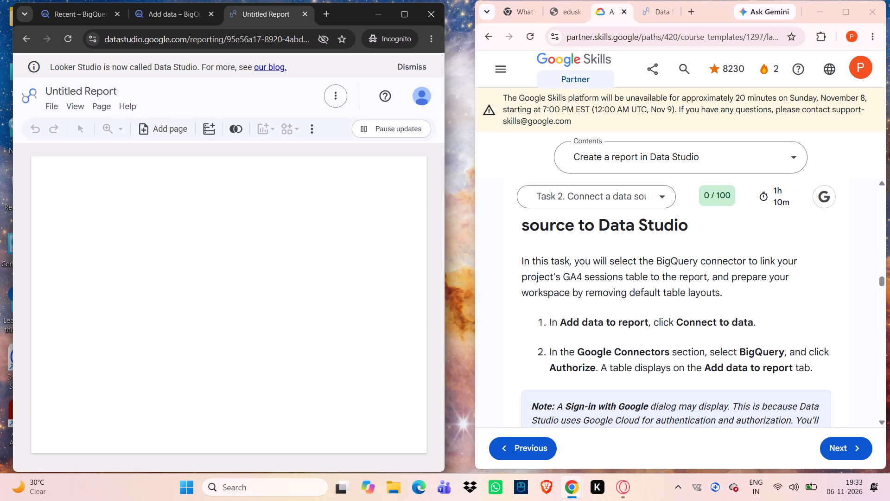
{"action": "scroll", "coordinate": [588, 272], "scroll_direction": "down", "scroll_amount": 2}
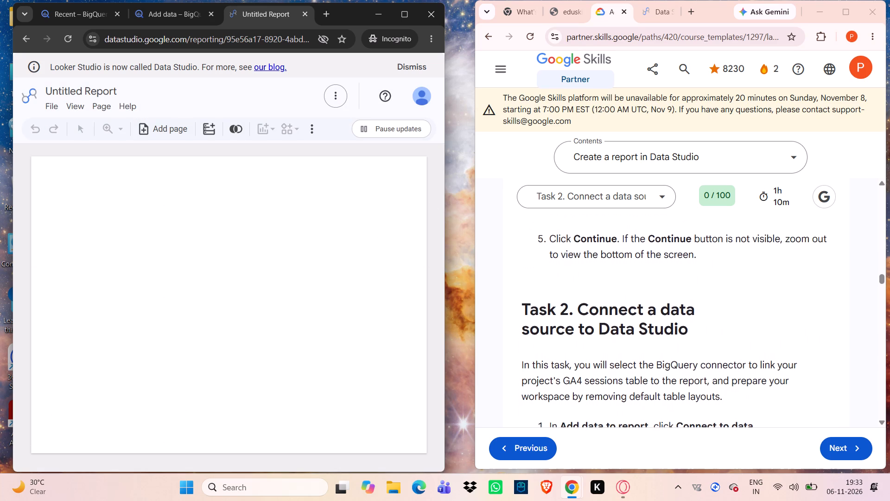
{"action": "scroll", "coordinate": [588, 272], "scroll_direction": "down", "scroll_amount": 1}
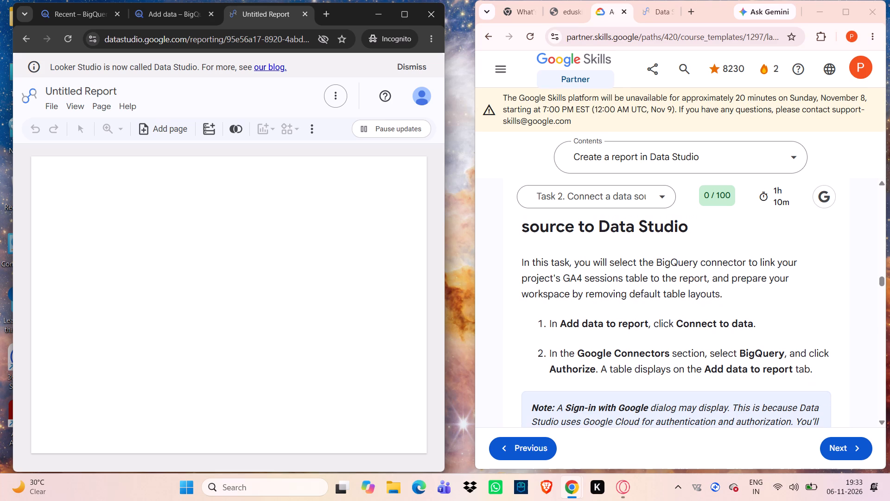
Open Add data to report for the untitled report and put its window back beside the lab instructions.
{"action": "left_click", "coordinate": [408, 15]}
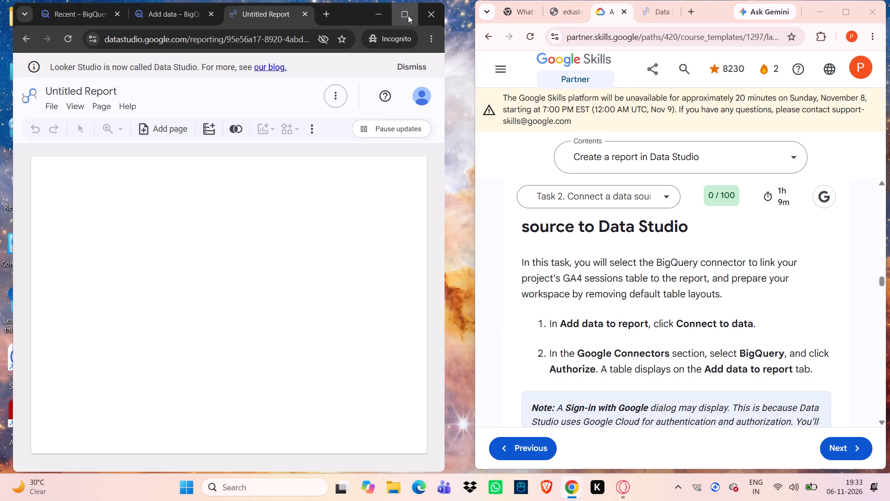
{"action": "scroll", "coordinate": [591, 257], "scroll_direction": "up", "scroll_amount": 5}
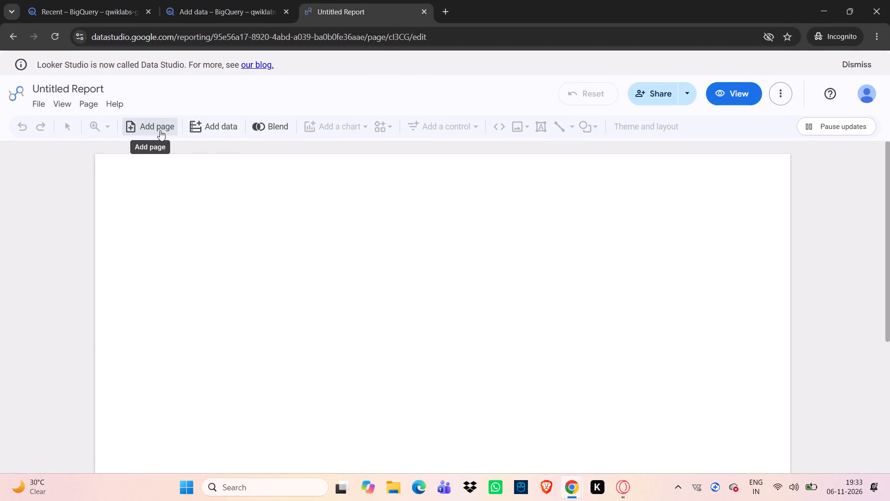
{"action": "left_click", "coordinate": [228, 131]}
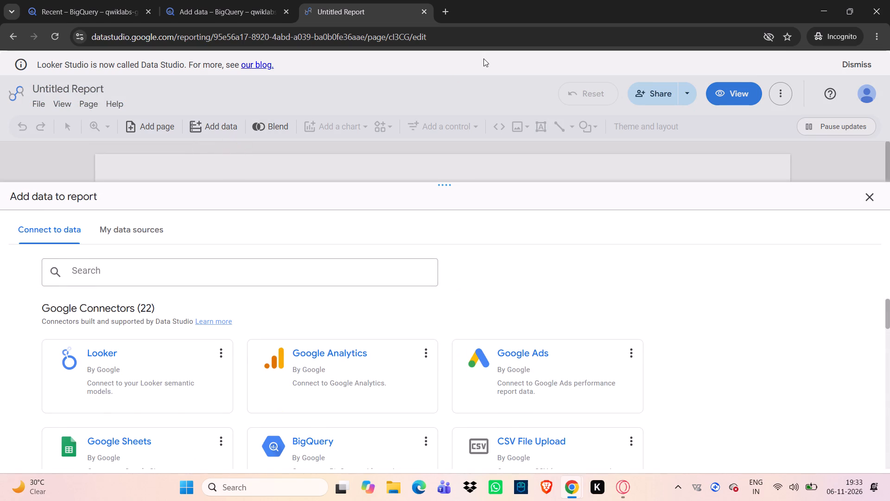
{"action": "left_click", "coordinate": [860, 3]}
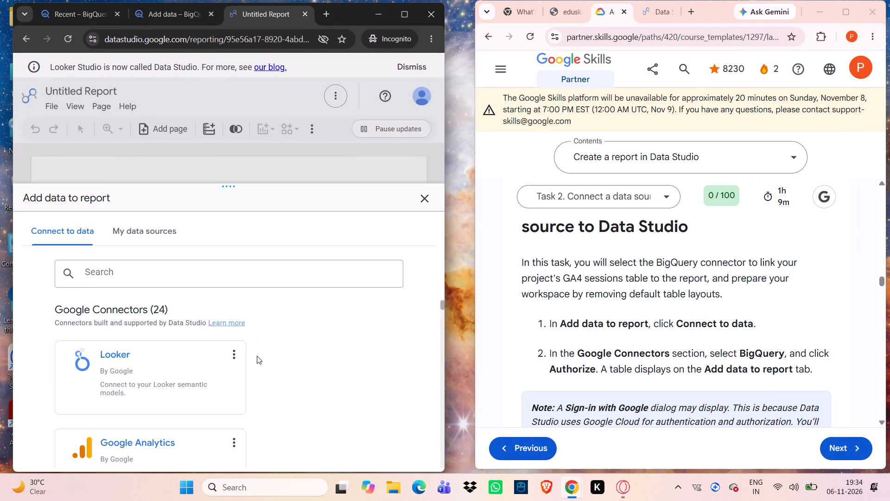
Check the lab's connector instructions and select the BigQuery connector from the Google Connectors in Add data to report.
{"action": "scroll", "coordinate": [525, 336], "scroll_direction": "right", "scroll_amount": 1}
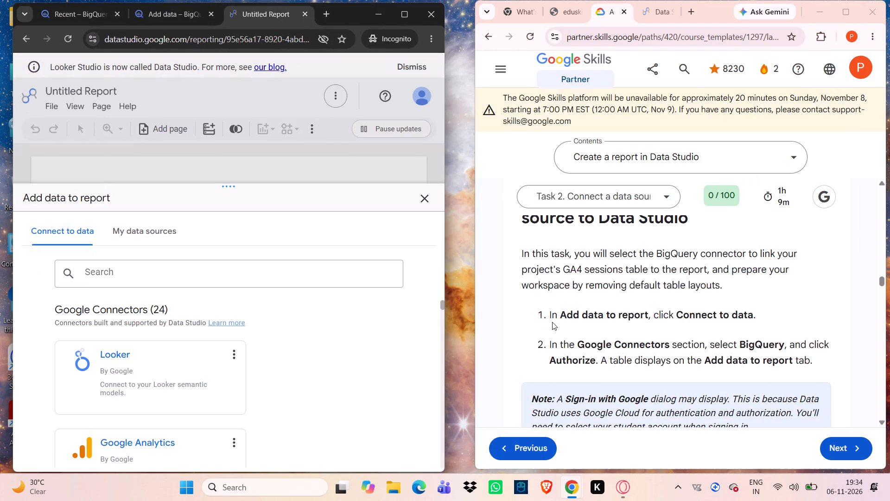
{"action": "scroll", "coordinate": [564, 321], "scroll_direction": "down", "scroll_amount": 1}
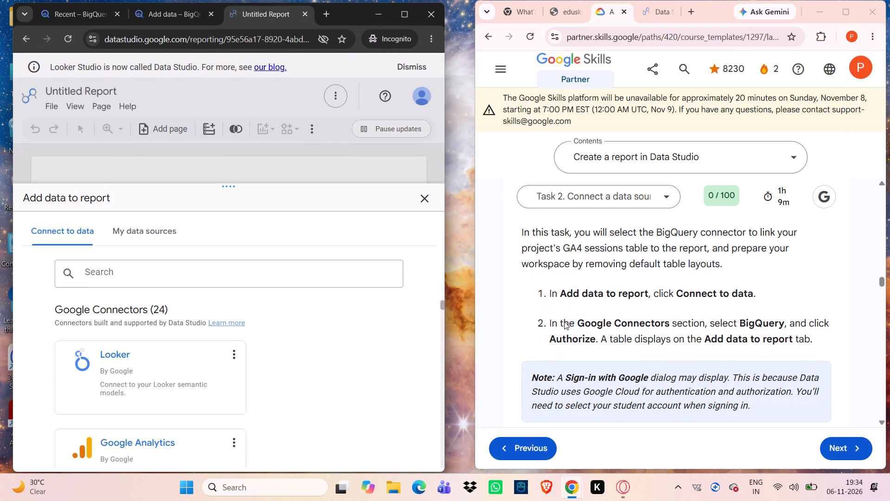
{"action": "scroll", "coordinate": [273, 407], "scroll_direction": "up", "scroll_amount": 1}
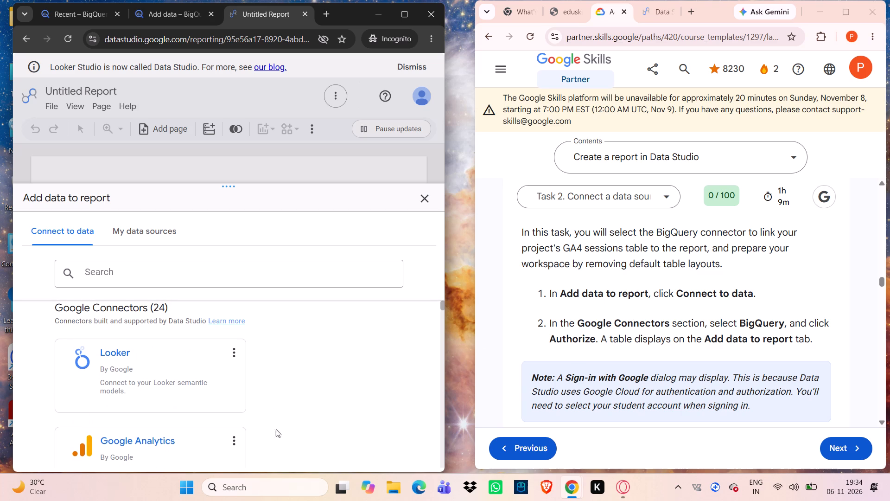
{"action": "scroll", "coordinate": [250, 442], "scroll_direction": "down", "scroll_amount": 4}
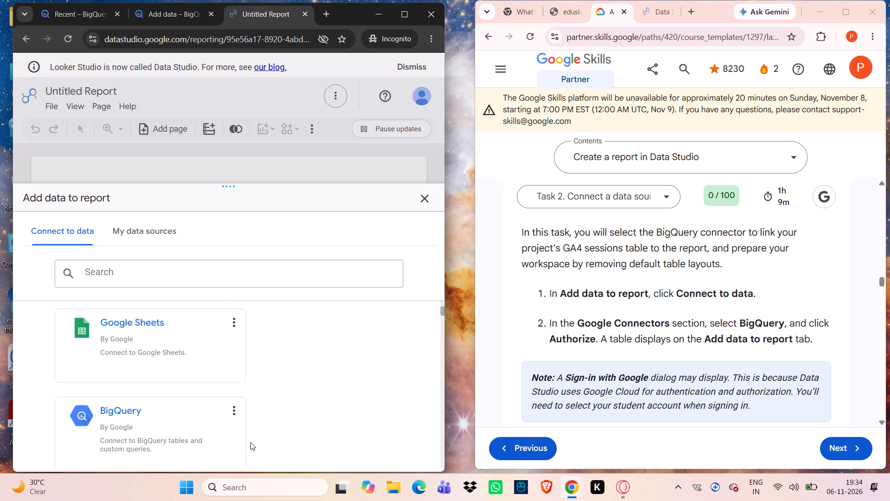
{"action": "scroll", "coordinate": [250, 442], "scroll_direction": "down", "scroll_amount": 1}
{"action": "left_click", "coordinate": [178, 409]}
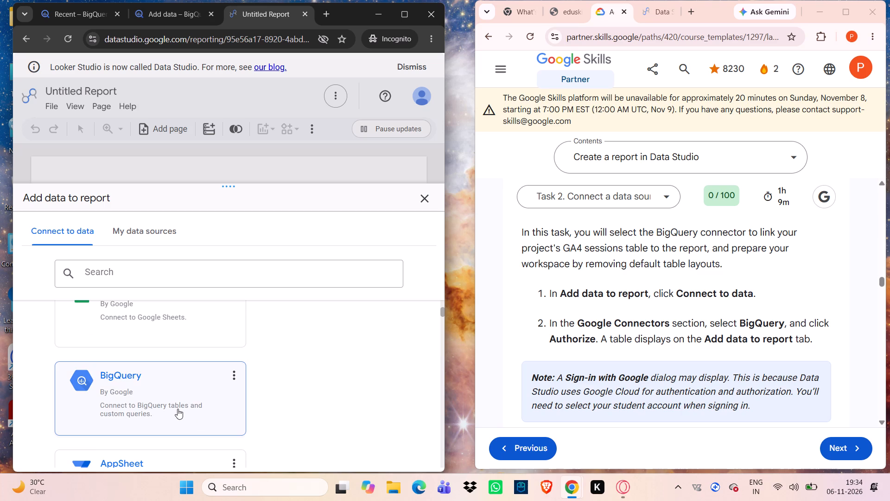
{"action": "scroll", "coordinate": [178, 409], "scroll_direction": "down", "scroll_amount": 1}
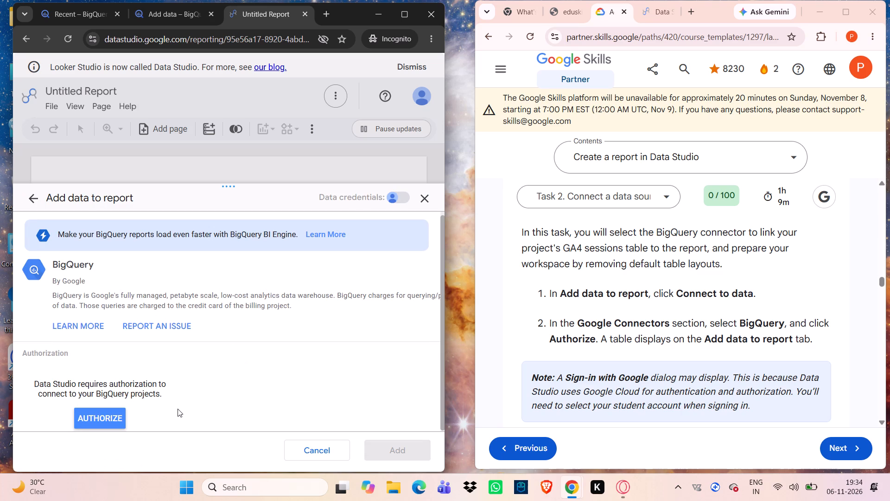
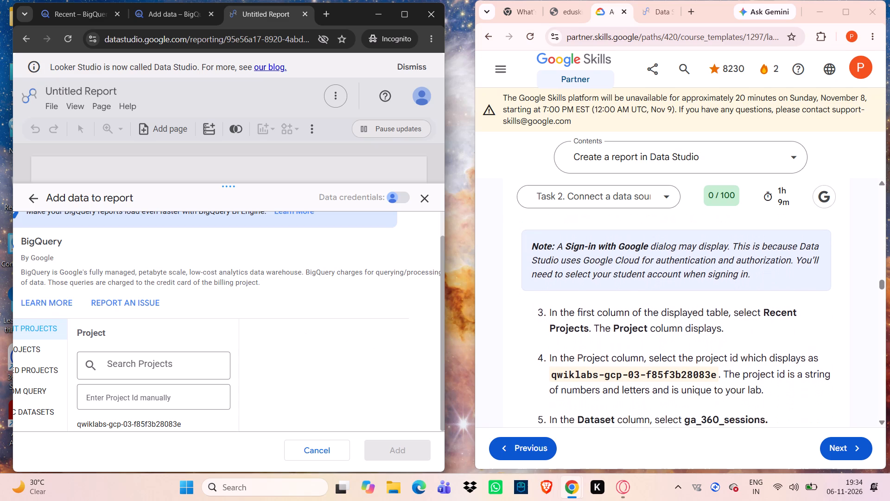
Widen the report window and narrow the lab window beside it so the BigQuery connector's project columns fit.
{"action": "scroll", "coordinate": [632, 298], "scroll_direction": "down", "scroll_amount": 1}
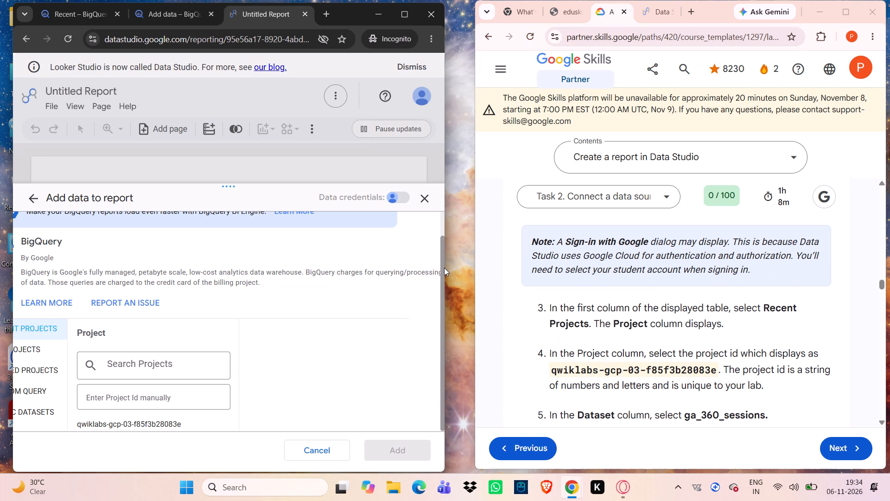
{"action": "left_click_drag", "start_coordinate": [445, 268], "coordinate": [494, 266]}
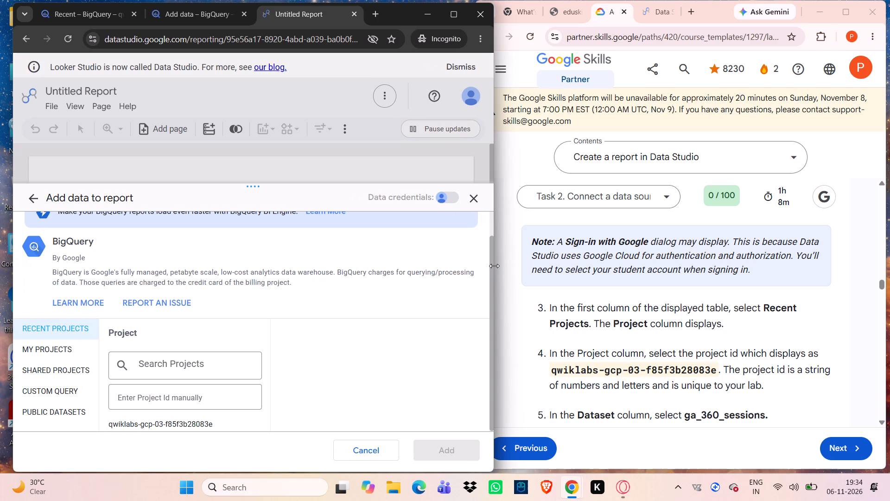
{"action": "left_click", "coordinate": [527, 236]}
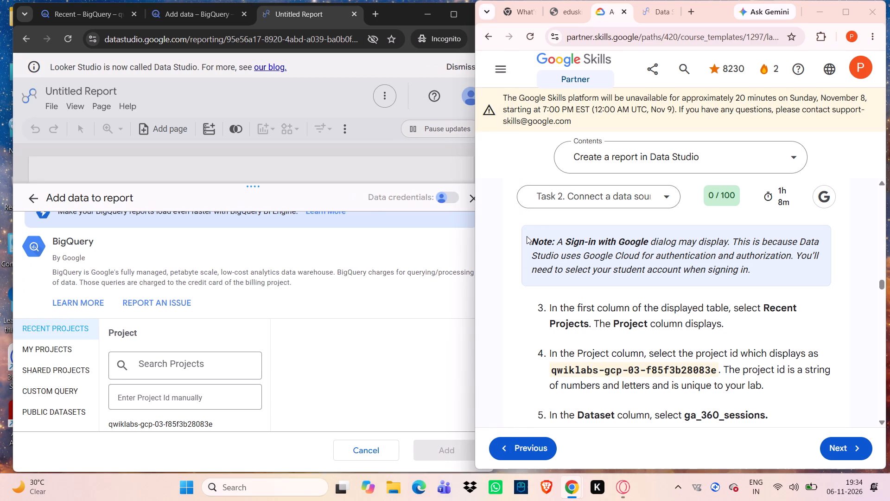
{"action": "left_click_drag", "start_coordinate": [473, 224], "coordinate": [503, 223]}
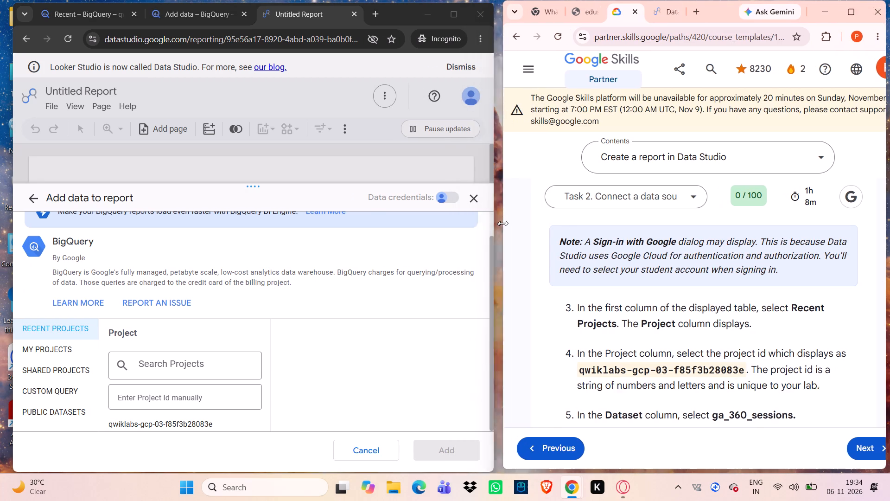
{"action": "left_click_drag", "start_coordinate": [503, 223], "coordinate": [497, 227]}
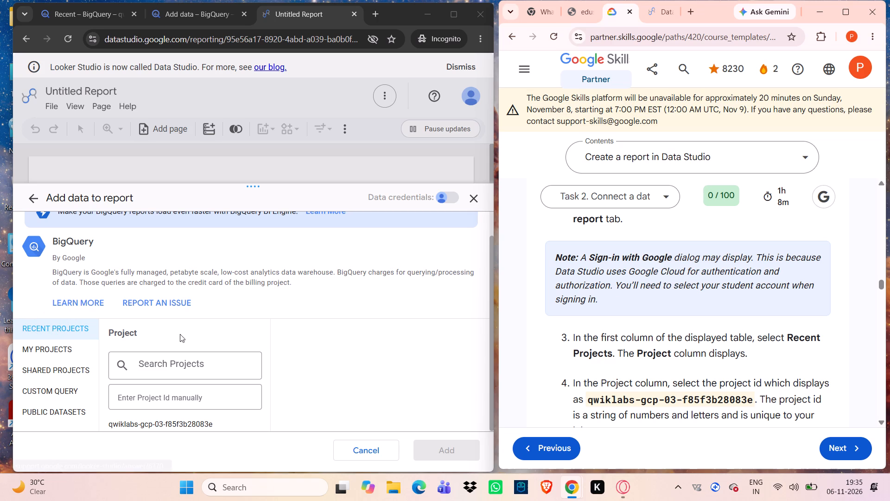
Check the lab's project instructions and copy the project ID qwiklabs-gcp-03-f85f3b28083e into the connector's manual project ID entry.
{"action": "scroll", "coordinate": [190, 348], "scroll_direction": "down", "scroll_amount": 1}
{"action": "scroll", "coordinate": [621, 305], "scroll_direction": "down", "scroll_amount": 1}
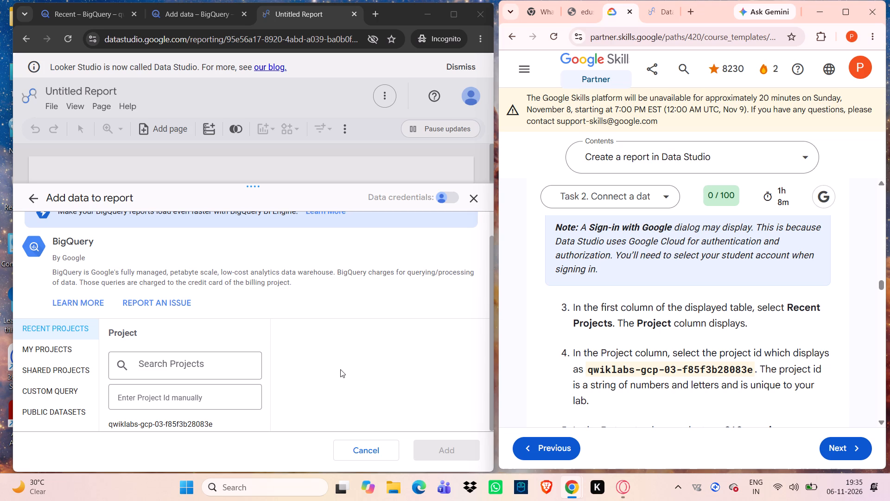
{"action": "scroll", "coordinate": [233, 357], "scroll_direction": "down", "scroll_amount": 3}
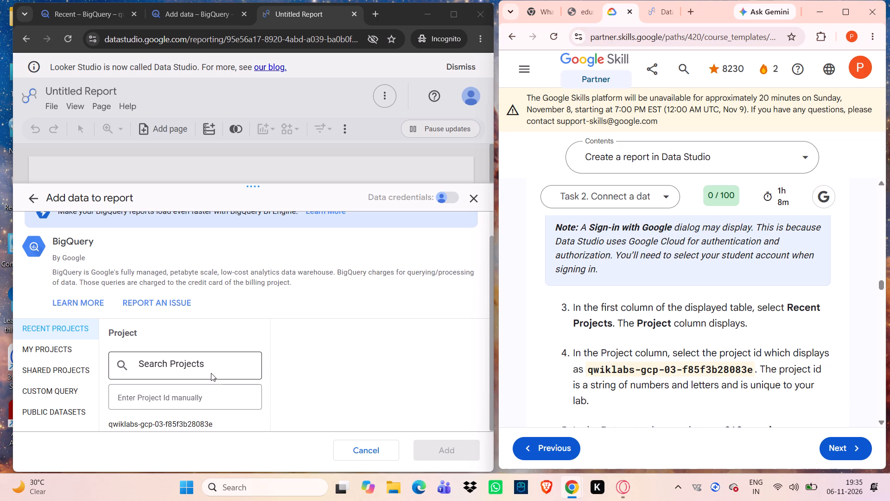
{"action": "scroll", "coordinate": [216, 367], "scroll_direction": "down", "scroll_amount": 3}
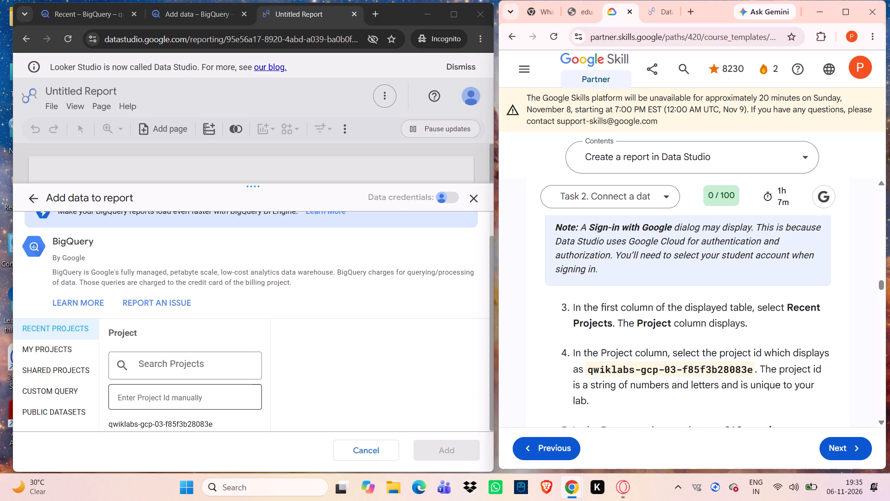
{"action": "left_click", "coordinate": [191, 393]}
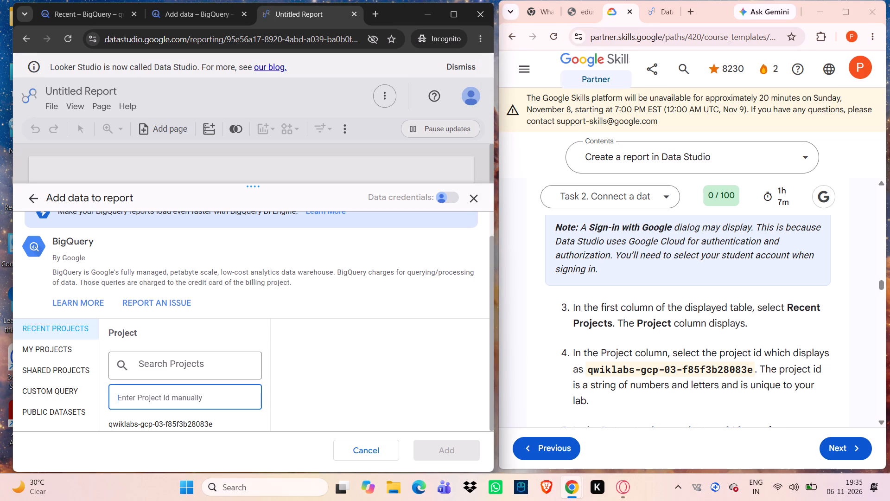
{"action": "left_click_drag", "start_coordinate": [588, 371], "coordinate": [758, 361]}
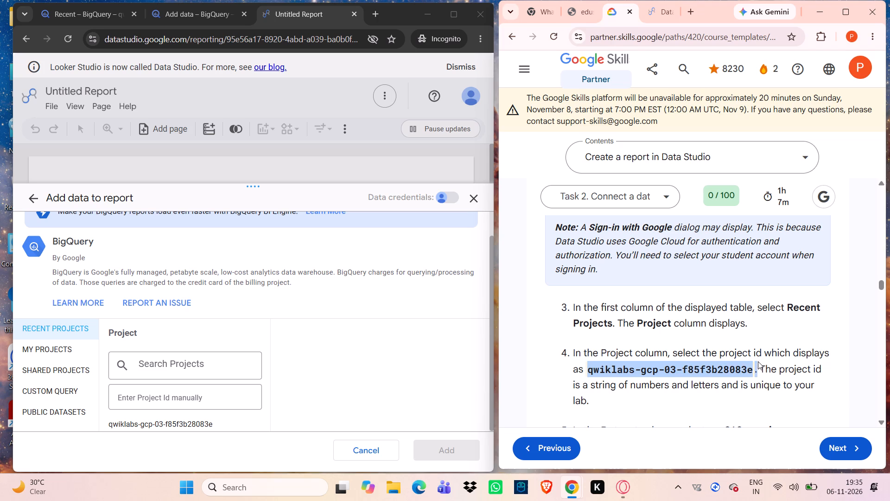
{"action": "left_click_drag", "start_coordinate": [758, 361], "coordinate": [752, 363]}
{"action": "key", "text": "ctrl+c"}
{"action": "left_click", "coordinate": [218, 399]}
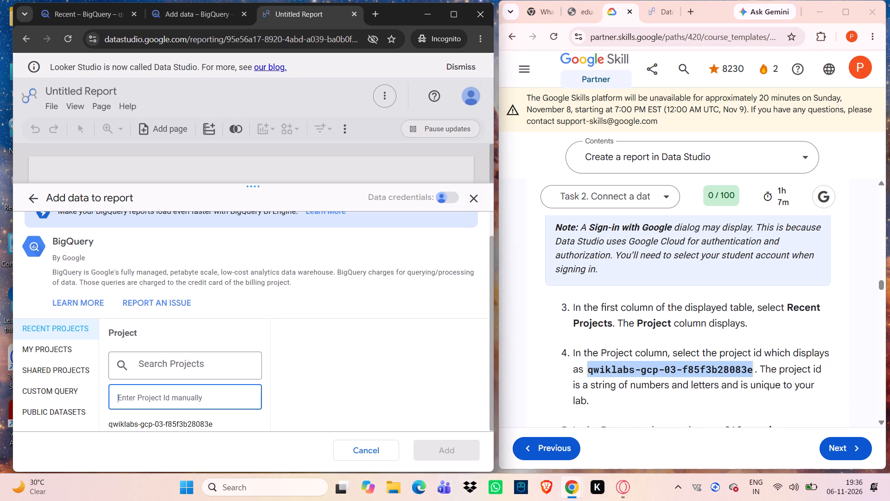
{"action": "key", "text": "ctrl+v"}
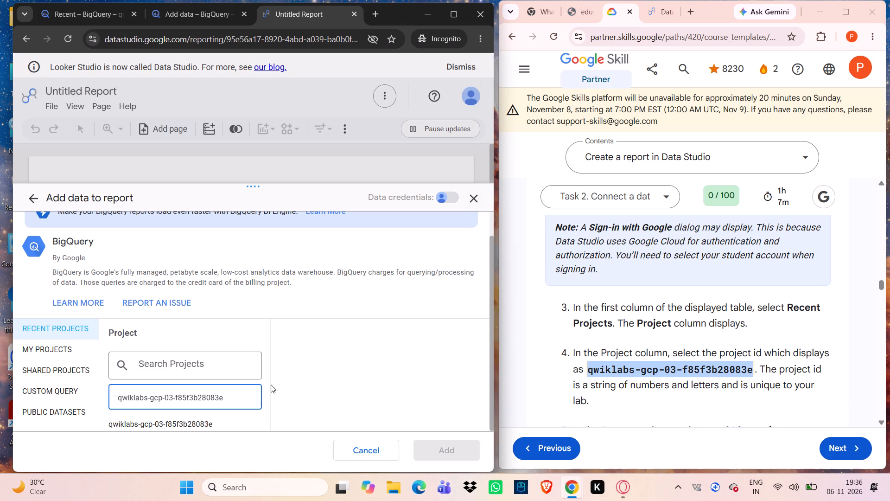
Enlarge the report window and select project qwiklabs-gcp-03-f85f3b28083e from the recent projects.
{"action": "scroll", "coordinate": [278, 385], "scroll_direction": "down", "scroll_amount": 6}
{"action": "scroll", "coordinate": [623, 382], "scroll_direction": "down", "scroll_amount": 1}
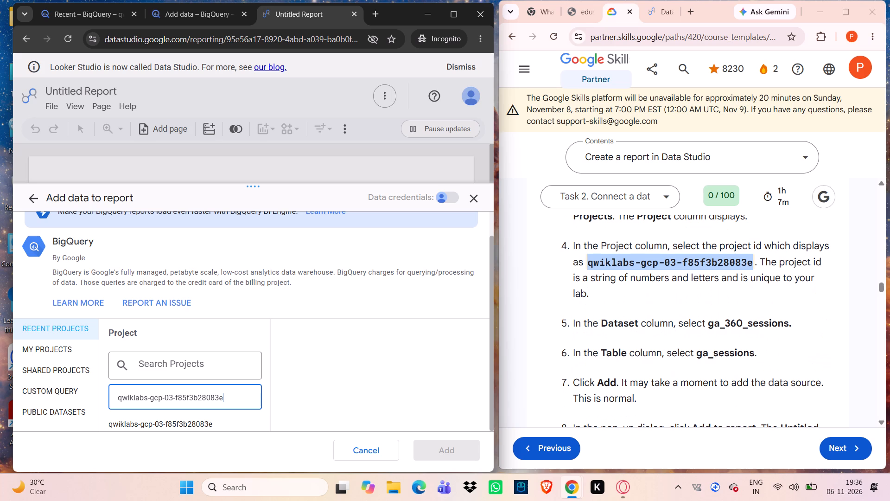
{"action": "scroll", "coordinate": [471, 369], "scroll_direction": "down", "scroll_amount": 2}
{"action": "left_click", "coordinate": [453, 18]}
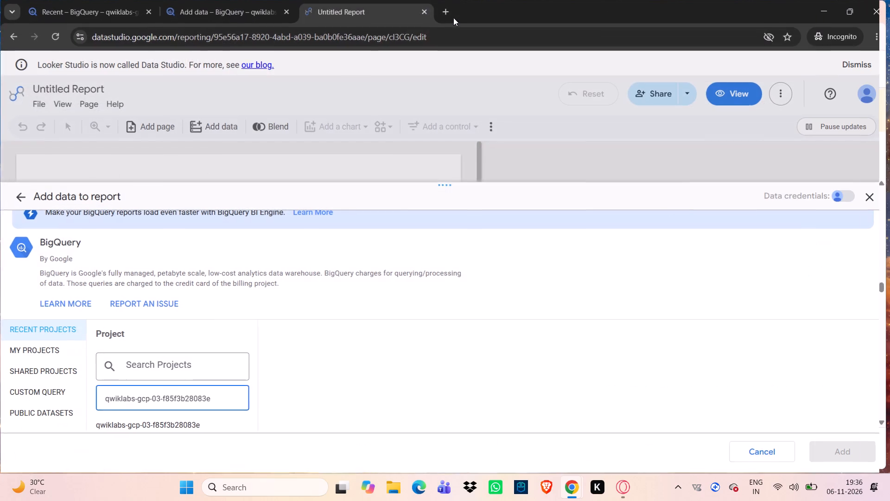
{"action": "scroll", "coordinate": [283, 386], "scroll_direction": "down", "scroll_amount": 5}
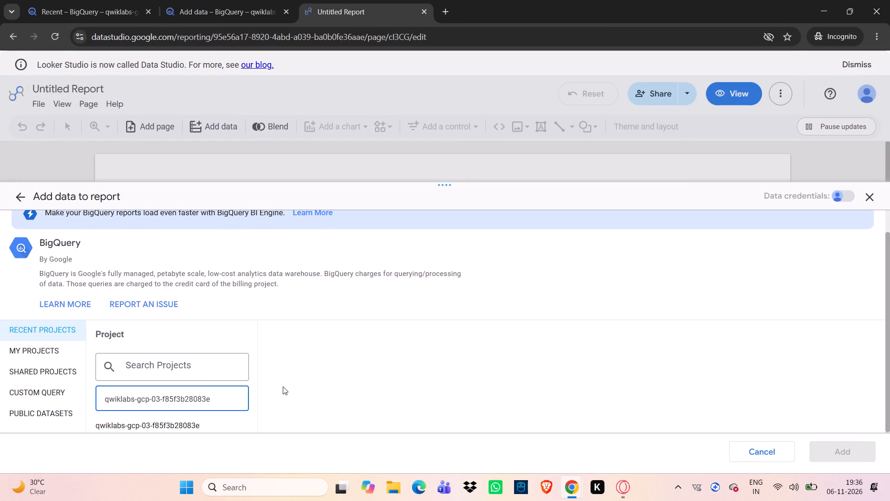
{"action": "scroll", "coordinate": [283, 386], "scroll_direction": "down", "scroll_amount": 4}
{"action": "left_click", "coordinate": [166, 414]}
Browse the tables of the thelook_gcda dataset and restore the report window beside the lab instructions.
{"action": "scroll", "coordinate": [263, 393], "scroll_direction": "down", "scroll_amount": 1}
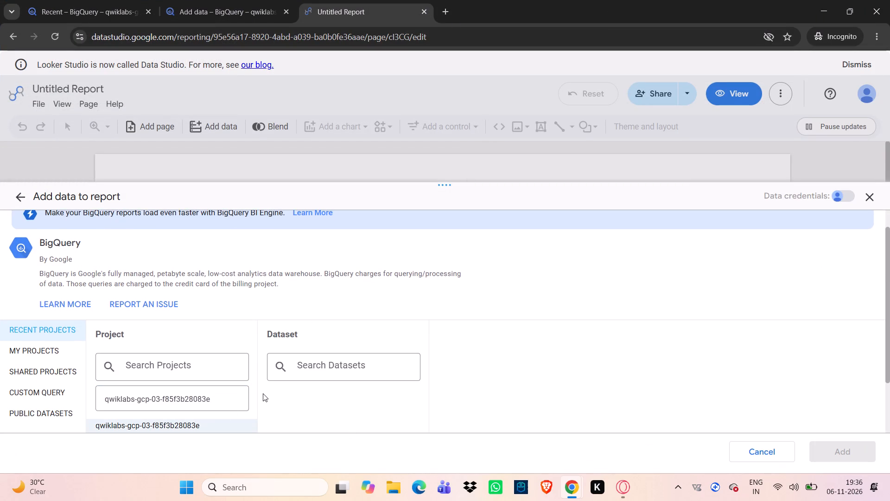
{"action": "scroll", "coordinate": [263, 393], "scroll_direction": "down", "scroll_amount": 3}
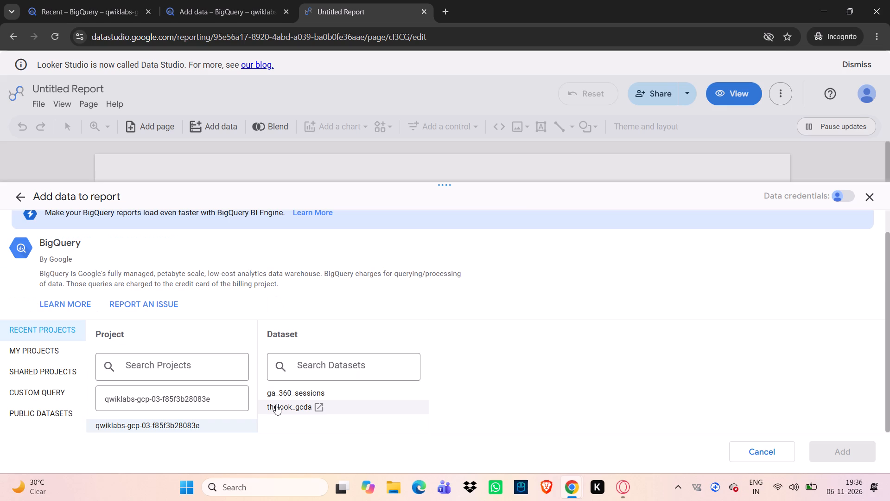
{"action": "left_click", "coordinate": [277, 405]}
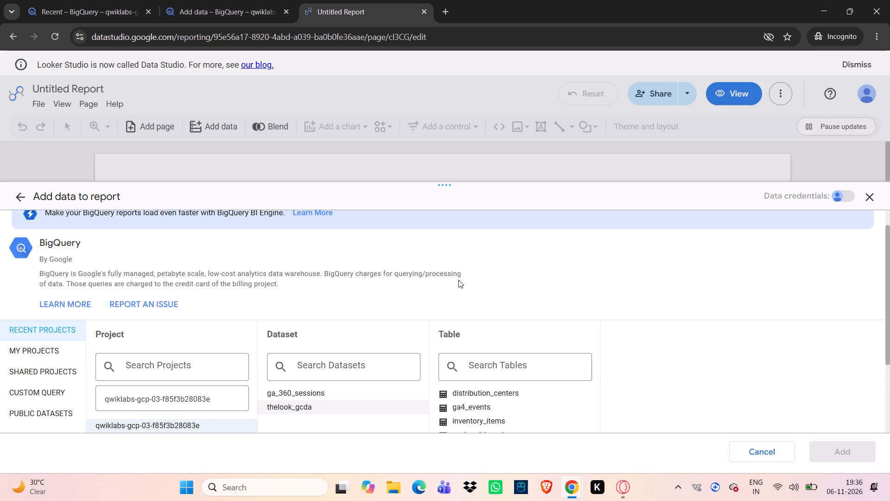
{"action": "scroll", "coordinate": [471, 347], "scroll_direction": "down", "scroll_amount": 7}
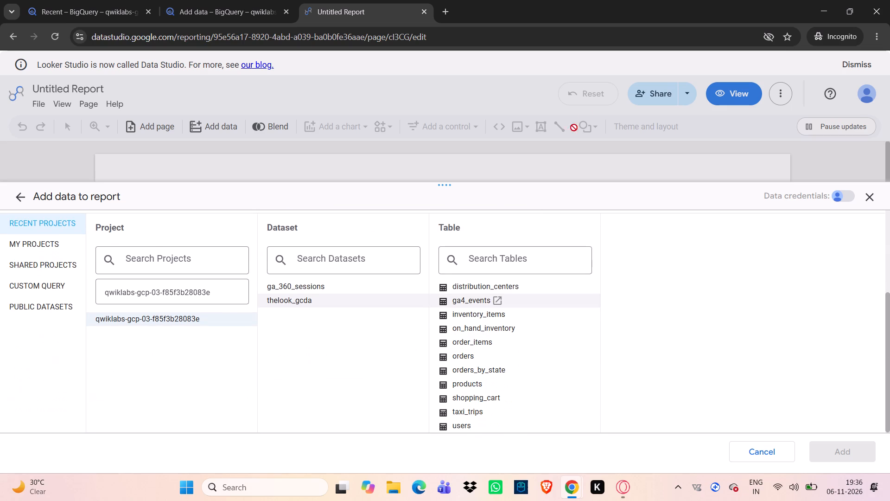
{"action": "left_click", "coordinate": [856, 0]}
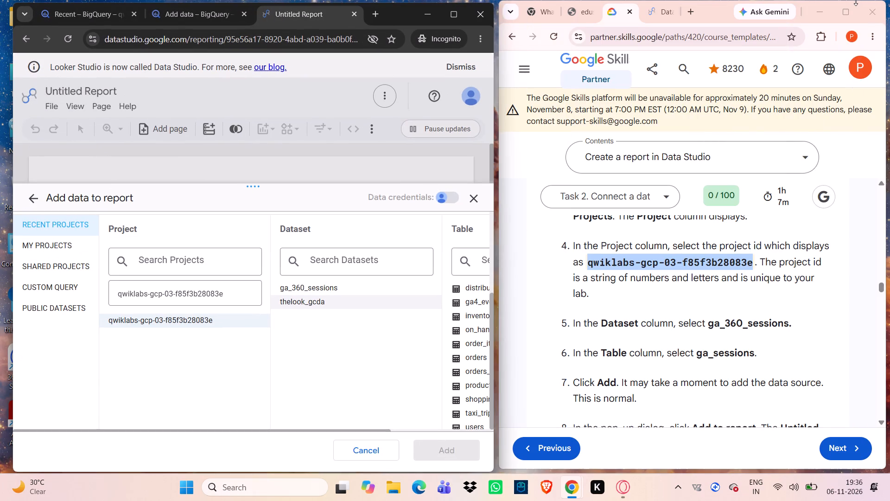
Add the ga_sessions table from the ga_360_sessions dataset to the report and check the lab's following instructions.
{"action": "scroll", "coordinate": [411, 328], "scroll_direction": "left", "scroll_amount": 6}
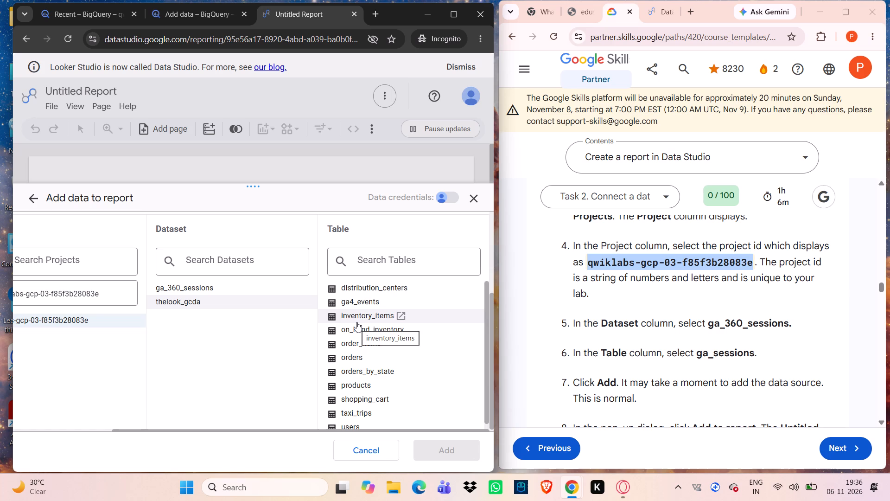
{"action": "left_click", "coordinate": [254, 286]}
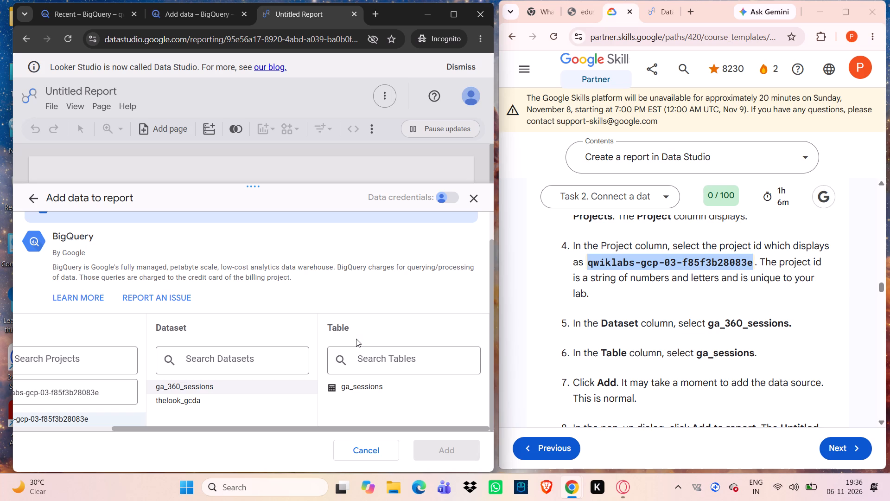
{"action": "scroll", "coordinate": [356, 339], "scroll_direction": "down", "scroll_amount": 1}
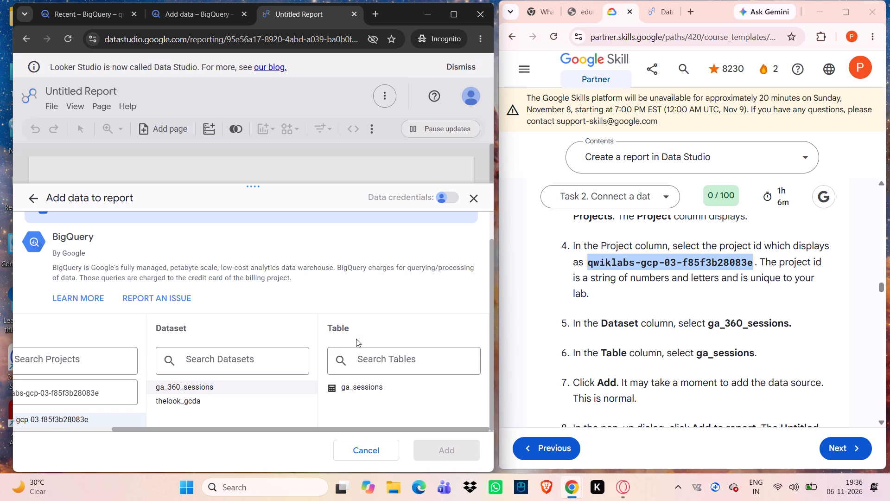
{"action": "left_click", "coordinate": [380, 387]}
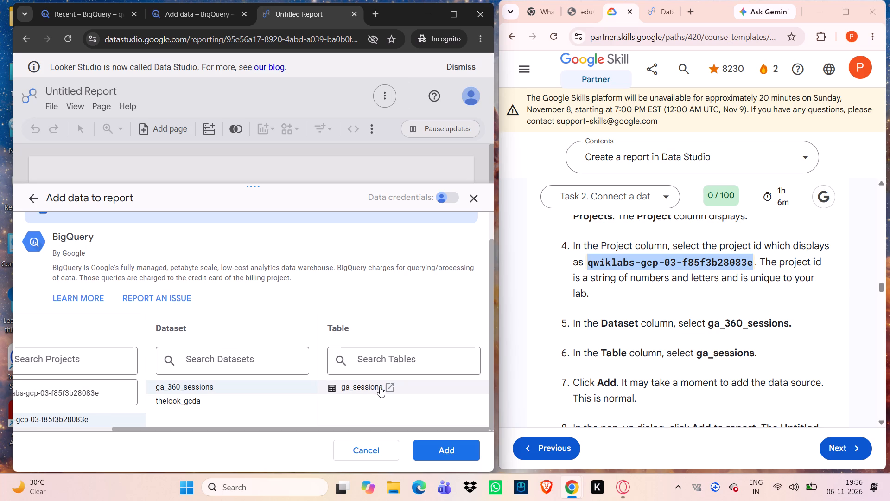
{"action": "scroll", "coordinate": [380, 387], "scroll_direction": "left", "scroll_amount": 7}
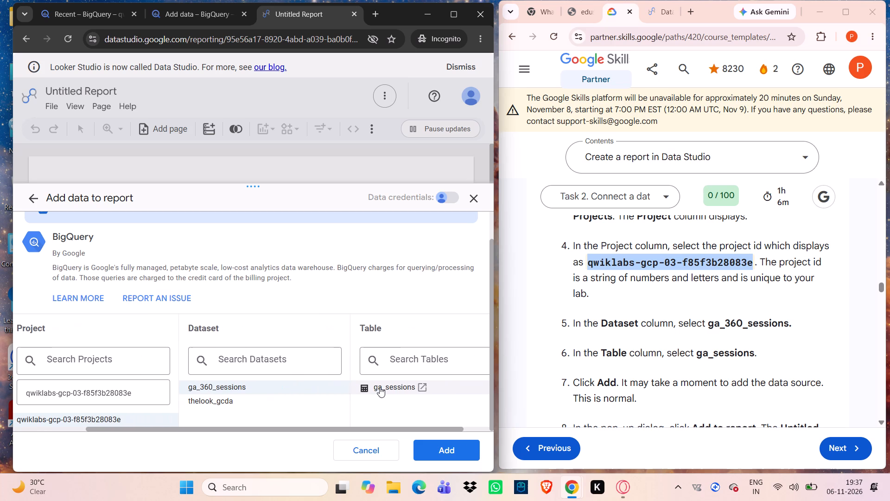
{"action": "left_click", "coordinate": [443, 440]}
{"action": "scroll", "coordinate": [611, 352], "scroll_direction": "down", "scroll_amount": 2}
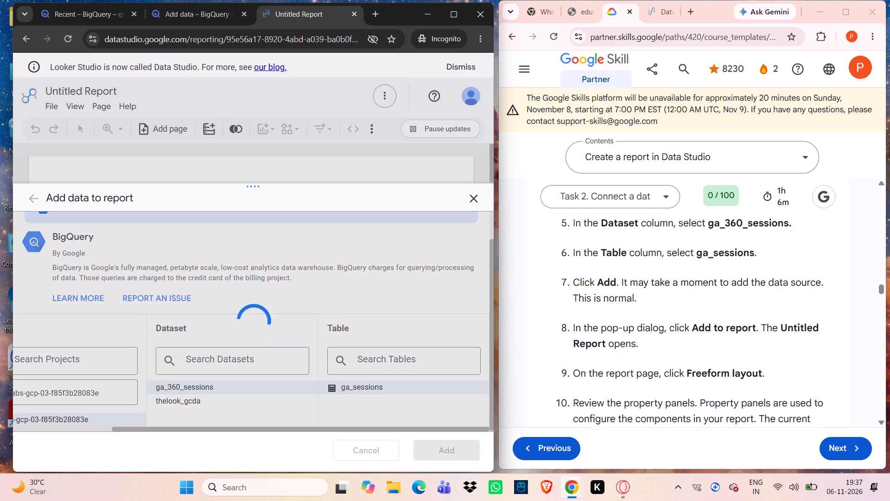
{"action": "scroll", "coordinate": [611, 352], "scroll_direction": "down", "scroll_amount": 1}
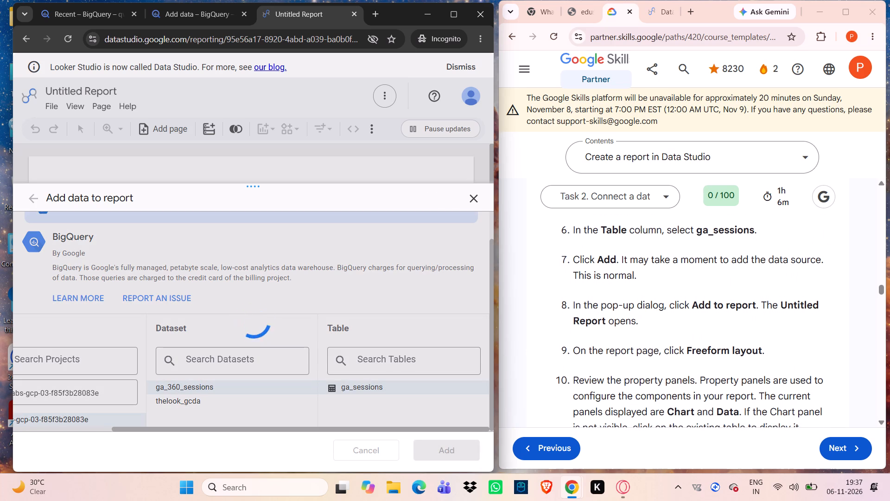
Confirm adding the ga_sessions data to the report after checking the lab's instructions for this dialog.
{"action": "scroll", "coordinate": [354, 347], "scroll_direction": "down", "scroll_amount": 3}
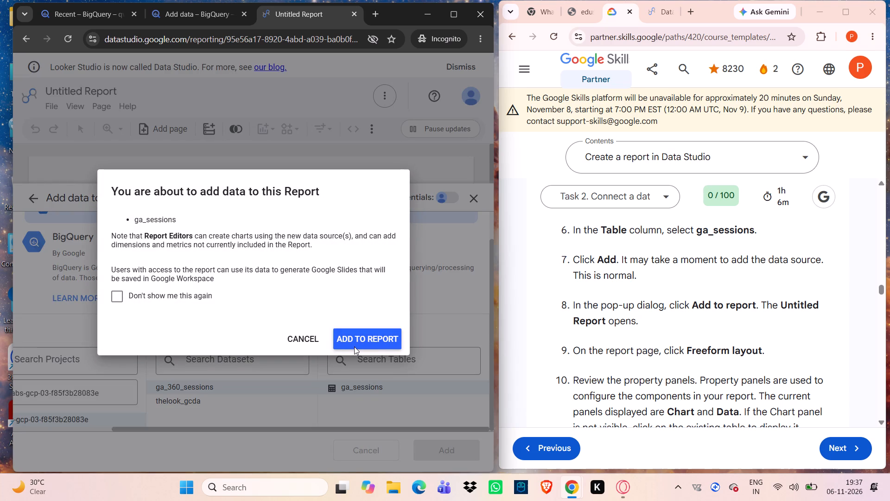
{"action": "scroll", "coordinate": [686, 386], "scroll_direction": "up", "scroll_amount": 1}
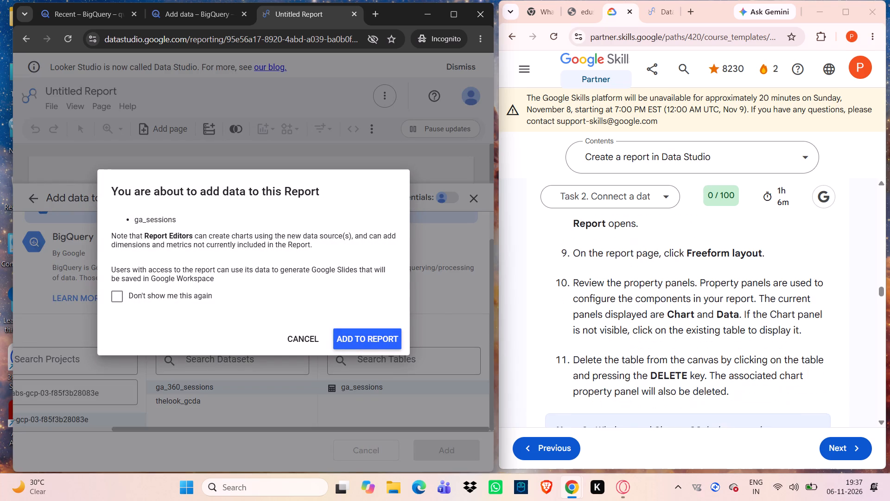
{"action": "scroll", "coordinate": [686, 386], "scroll_direction": "up", "scroll_amount": 1}
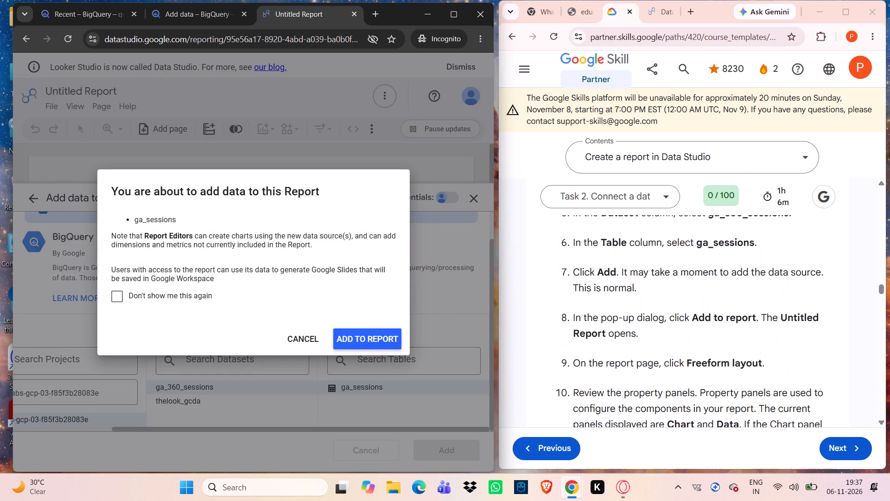
{"action": "scroll", "coordinate": [686, 386], "scroll_direction": "up", "scroll_amount": 1}
{"action": "scroll", "coordinate": [686, 386], "scroll_direction": "down", "scroll_amount": 1}
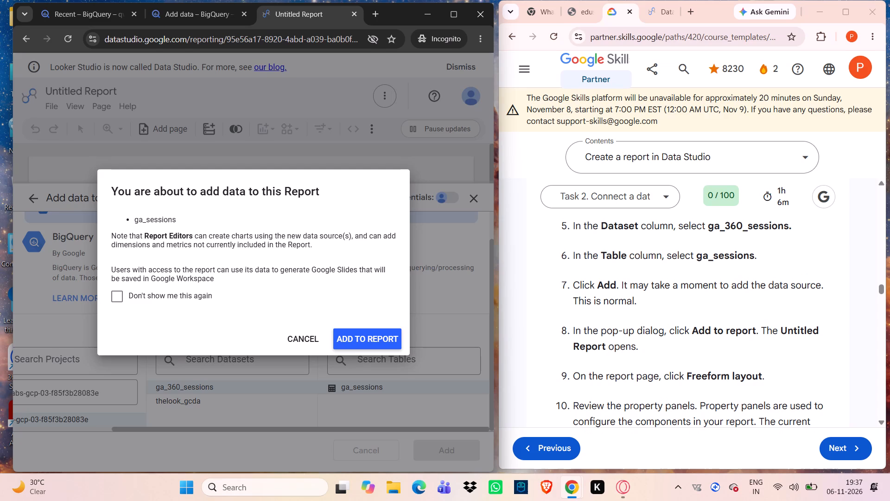
{"action": "scroll", "coordinate": [686, 386], "scroll_direction": "down", "scroll_amount": 1}
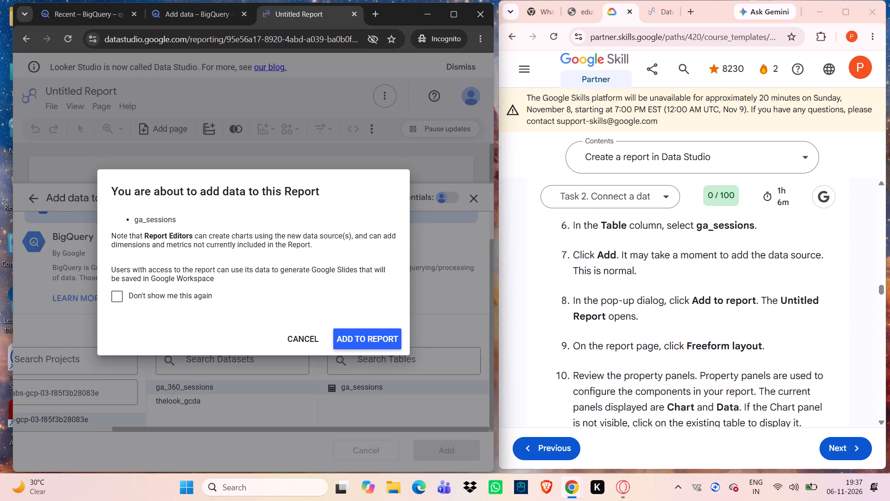
{"action": "scroll", "coordinate": [686, 386], "scroll_direction": "down", "scroll_amount": 1}
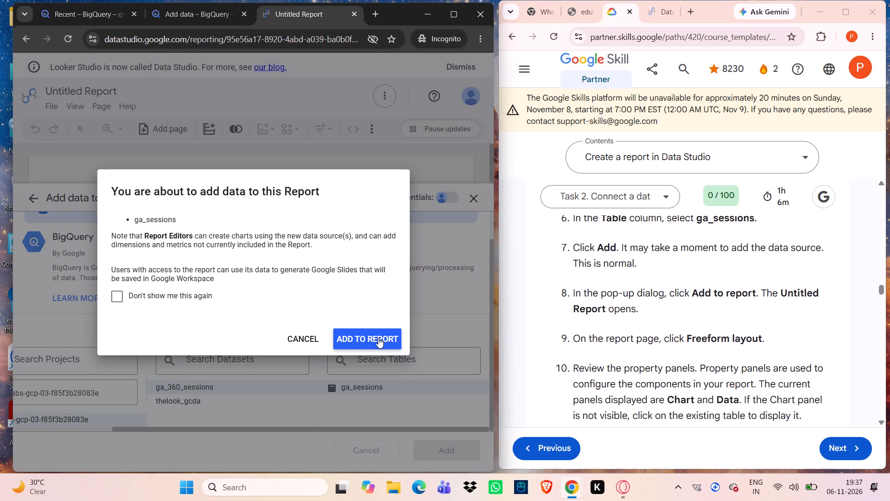
{"action": "left_click", "coordinate": [378, 338]}
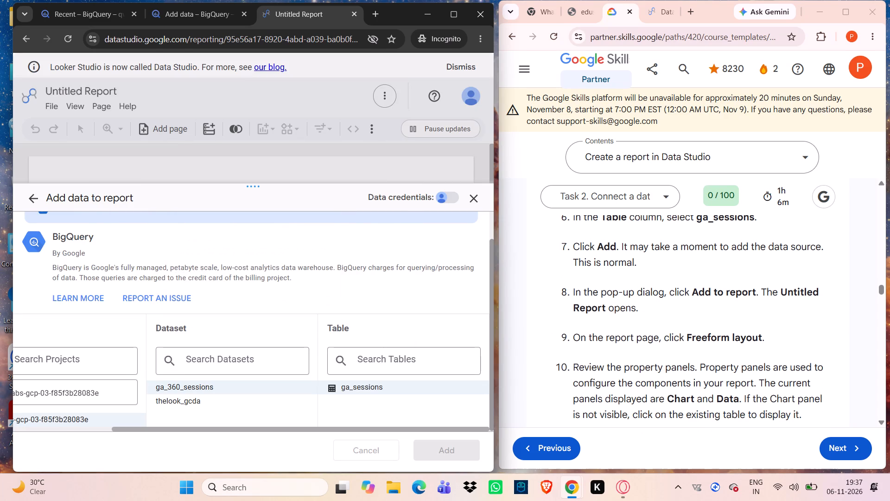
Check the lab's layout instruction and look through the fields available in the ga_sessions data source.
{"action": "scroll", "coordinate": [638, 360], "scroll_direction": "down", "scroll_amount": 1}
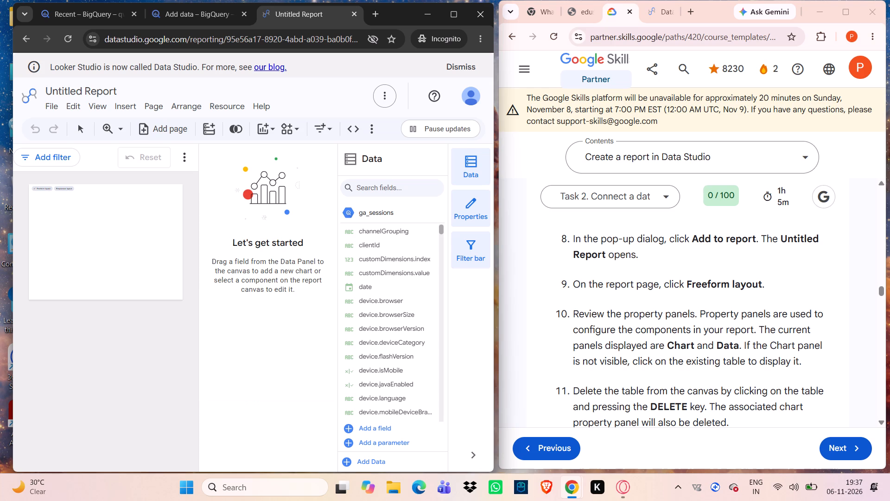
{"action": "scroll", "coordinate": [272, 401], "scroll_direction": "down", "scroll_amount": 2}
{"action": "scroll", "coordinate": [337, 348], "scroll_direction": "down", "scroll_amount": 2}
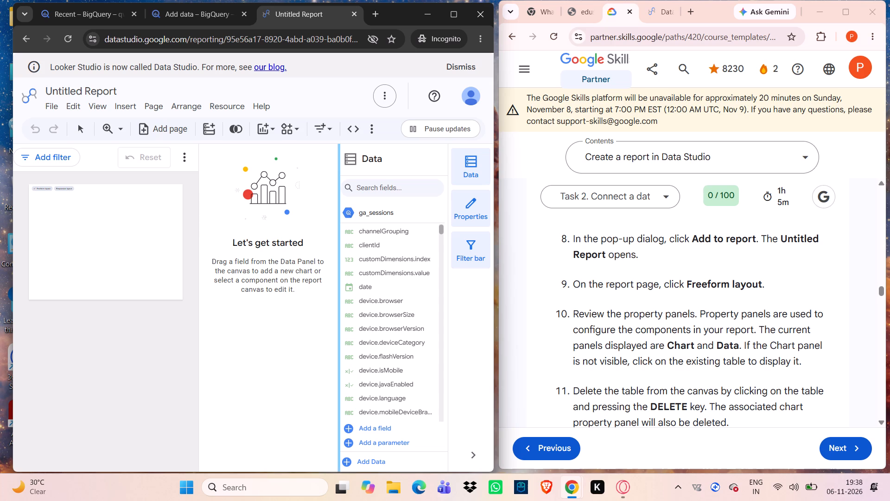
{"action": "scroll", "coordinate": [399, 333], "scroll_direction": "down", "scroll_amount": 3}
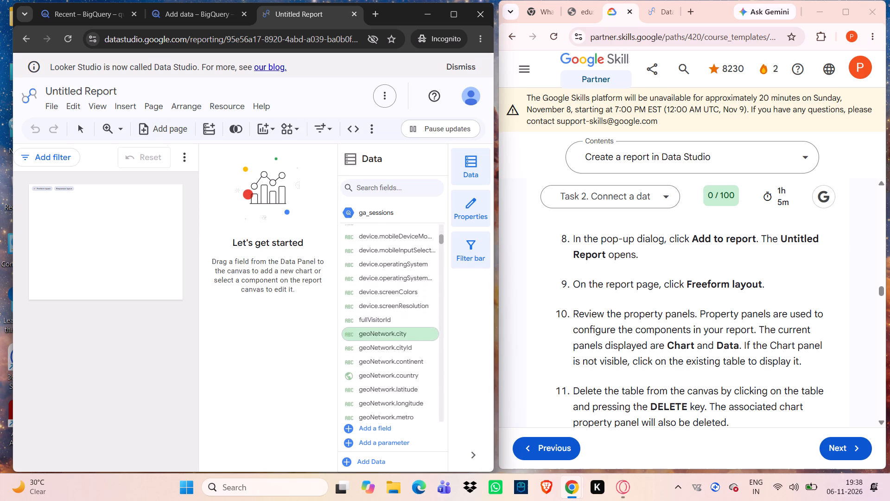
{"action": "scroll", "coordinate": [399, 333], "scroll_direction": "down", "scroll_amount": 9}
{"action": "scroll", "coordinate": [399, 333], "scroll_direction": "up", "scroll_amount": 20}
{"action": "scroll", "coordinate": [399, 333], "scroll_direction": "up", "scroll_amount": 1}
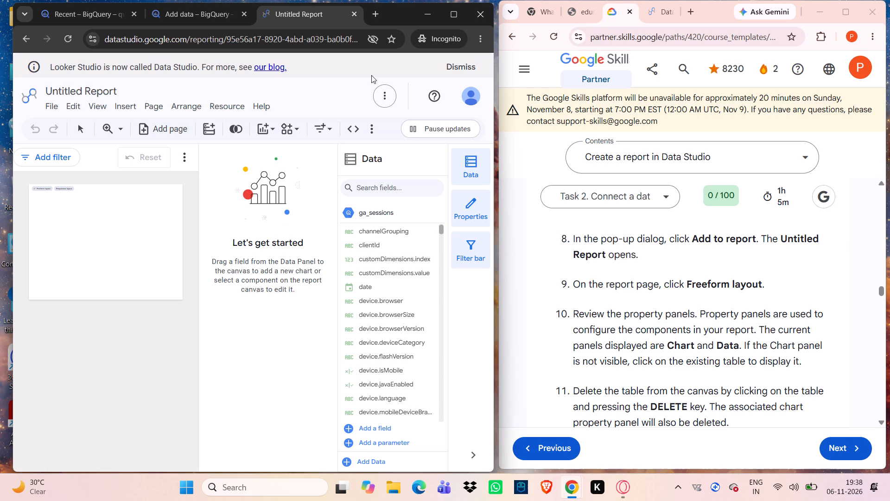
{"action": "left_click", "coordinate": [460, 16]}
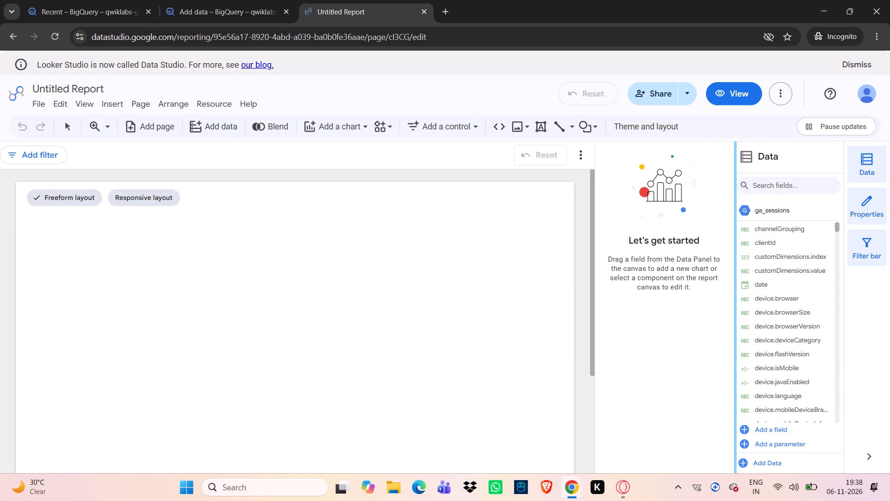
{"action": "scroll", "coordinate": [799, 380], "scroll_direction": "up", "scroll_amount": 1}
{"action": "scroll", "coordinate": [799, 380], "scroll_direction": "down", "scroll_amount": 11}
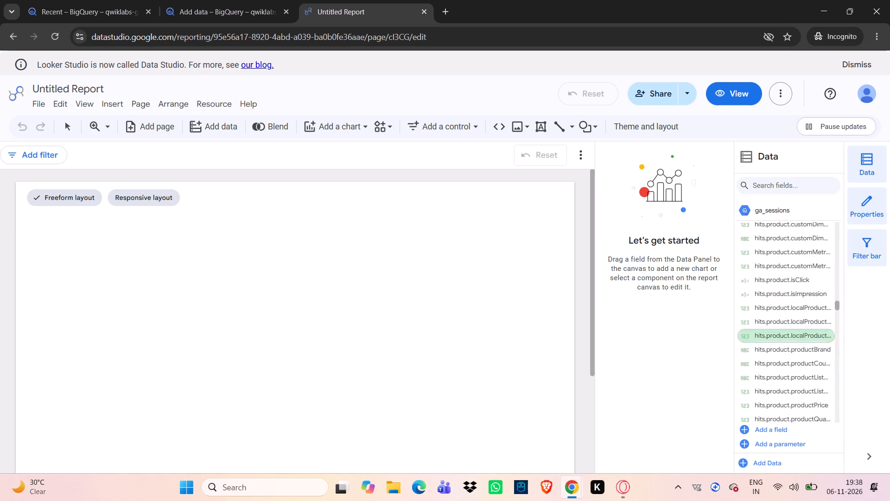
{"action": "scroll", "coordinate": [799, 380], "scroll_direction": "down", "scroll_amount": 14}
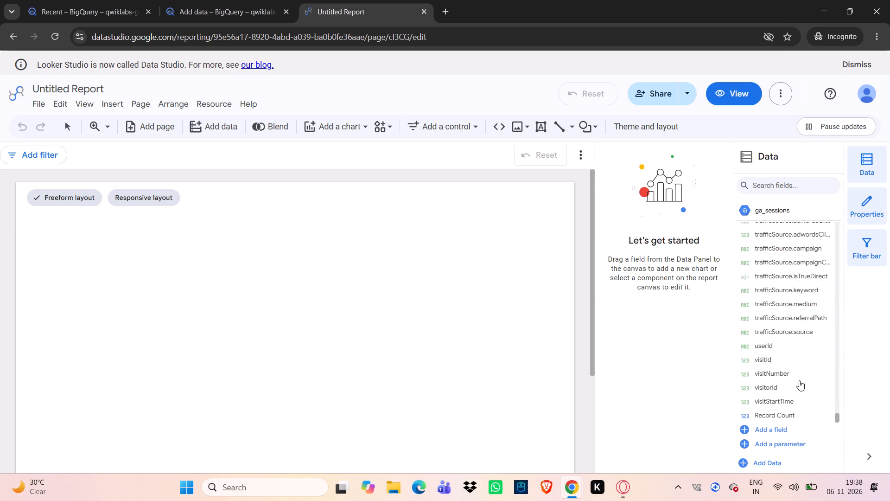
{"action": "scroll", "coordinate": [799, 380], "scroll_direction": "down", "scroll_amount": 4}
{"action": "scroll", "coordinate": [784, 468], "scroll_direction": "down", "scroll_amount": 2}
Choose the freeform layout for the report and restore the report window beside the lab instructions.
{"action": "left_click", "coordinate": [864, 464]}
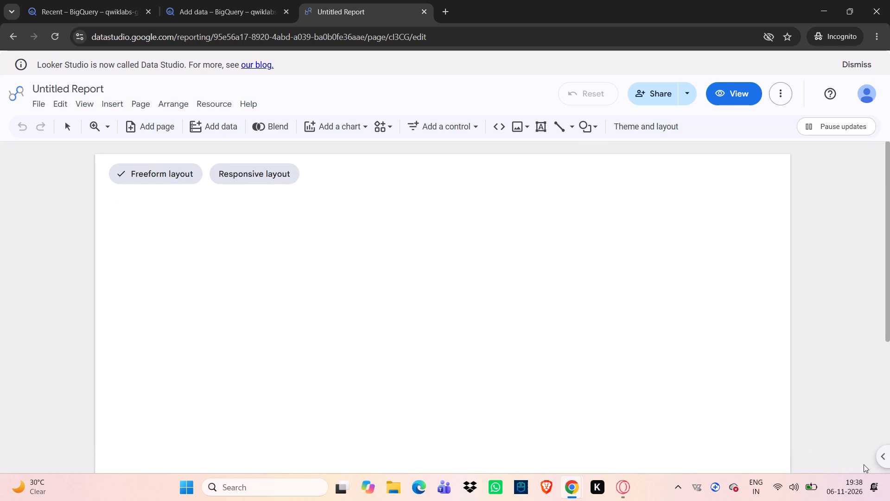
{"action": "left_click", "coordinate": [193, 177]}
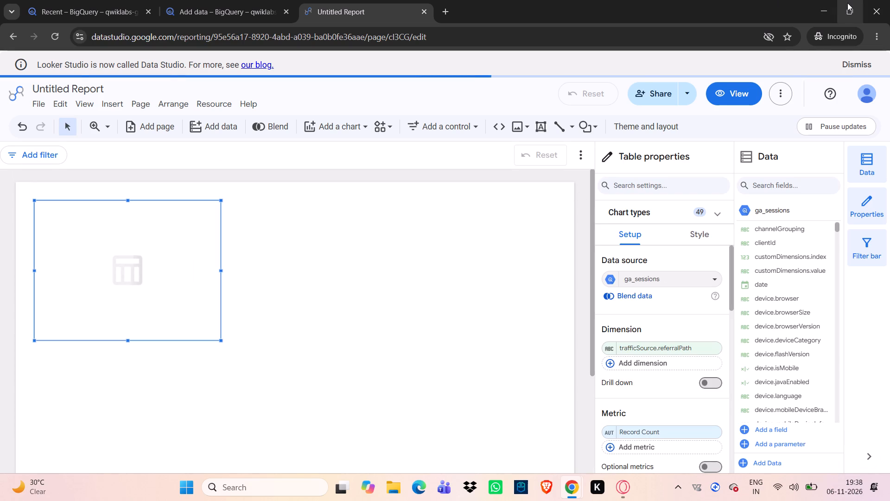
{"action": "left_click", "coordinate": [847, 3]}
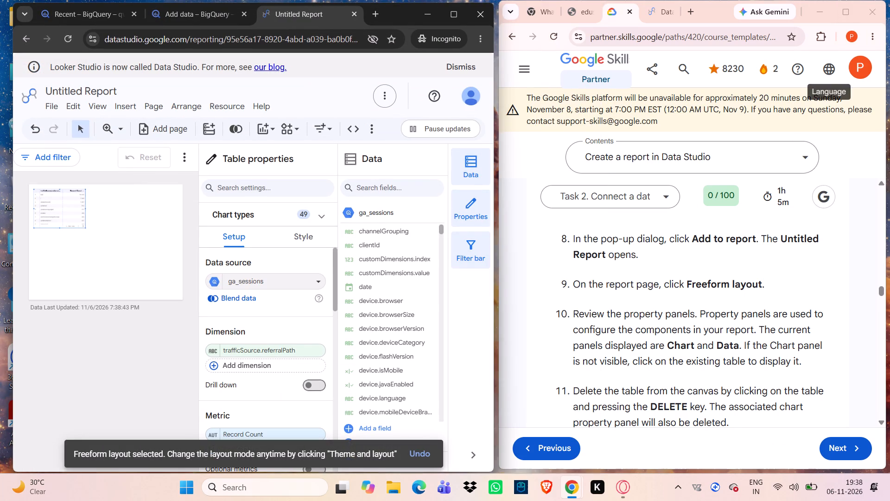
Read the lab's remaining Task 2 instructions from reviewing the property panels through checking progress.
{"action": "scroll", "coordinate": [716, 360], "scroll_direction": "down", "scroll_amount": 1}
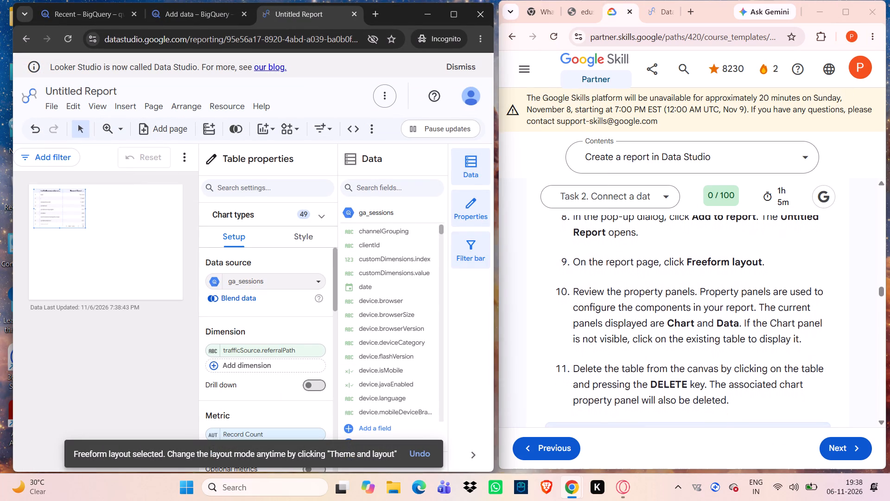
{"action": "scroll", "coordinate": [716, 360], "scroll_direction": "down", "scroll_amount": 1}
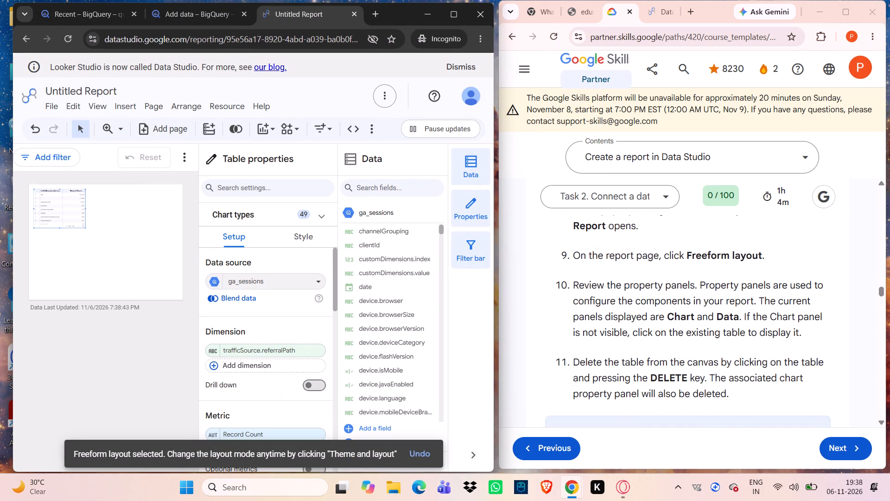
{"action": "scroll", "coordinate": [716, 360], "scroll_direction": "down", "scroll_amount": 1}
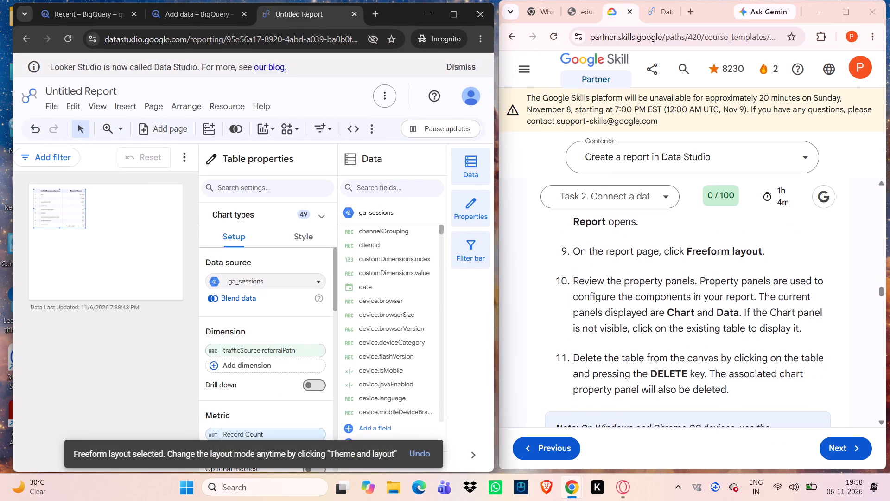
{"action": "scroll", "coordinate": [716, 360], "scroll_direction": "down", "scroll_amount": 1}
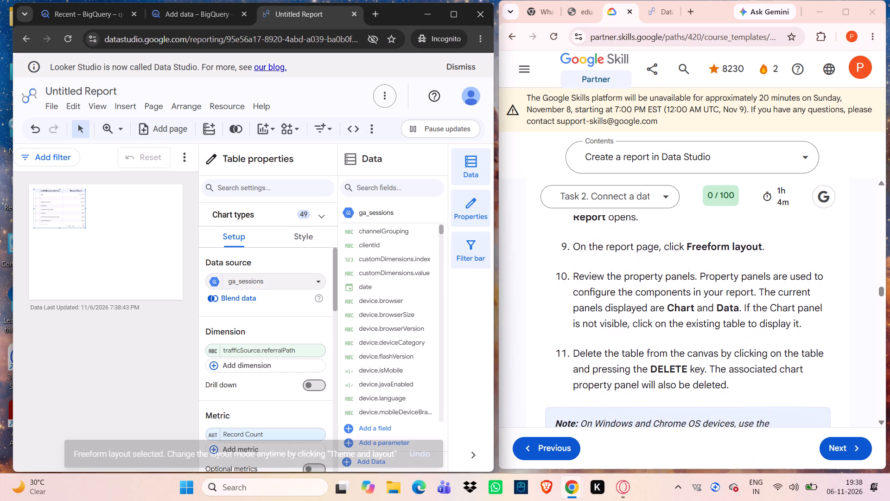
{"action": "scroll", "coordinate": [716, 360], "scroll_direction": "down", "scroll_amount": 1}
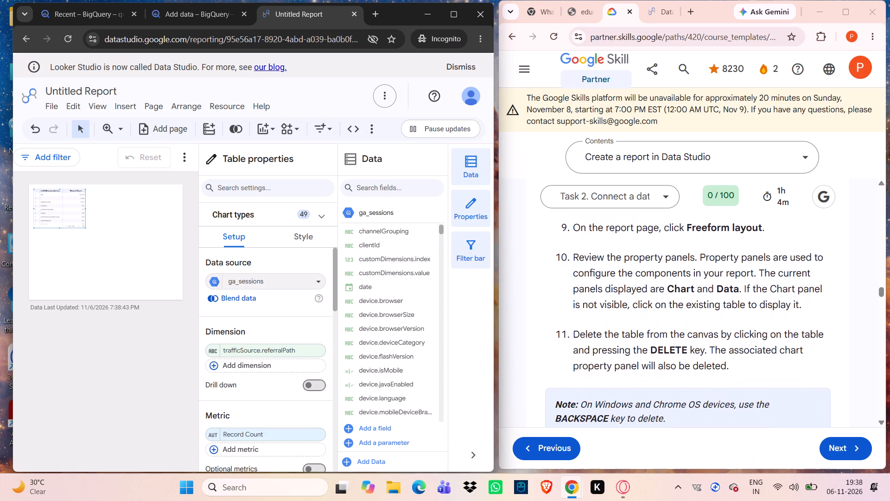
{"action": "scroll", "coordinate": [716, 360], "scroll_direction": "down", "scroll_amount": 1}
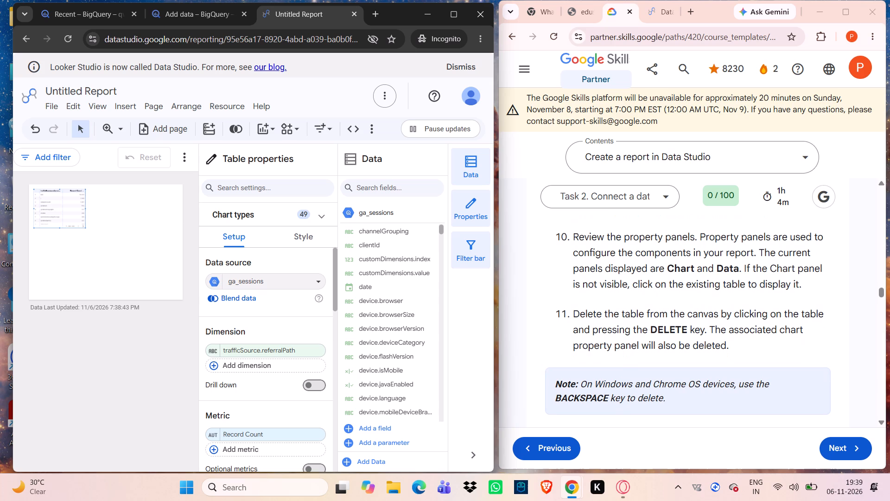
{"action": "scroll", "coordinate": [716, 360], "scroll_direction": "down", "scroll_amount": 1}
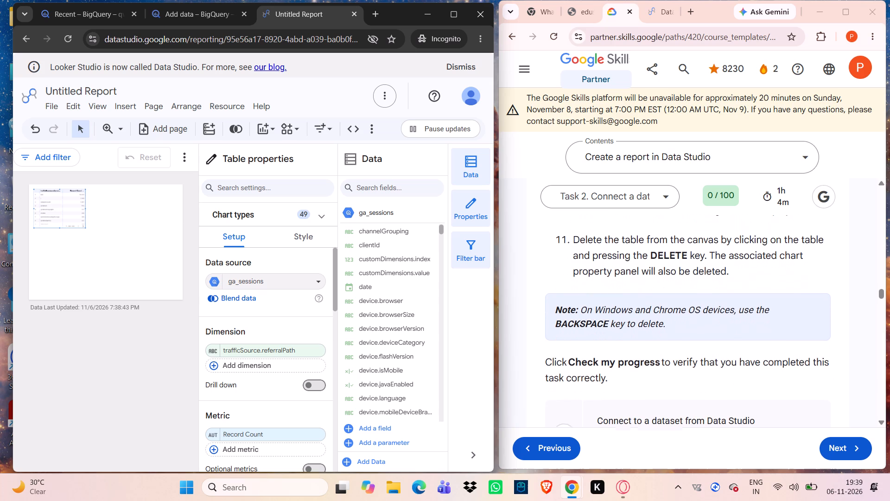
{"action": "scroll", "coordinate": [716, 360], "scroll_direction": "down", "scroll_amount": 2}
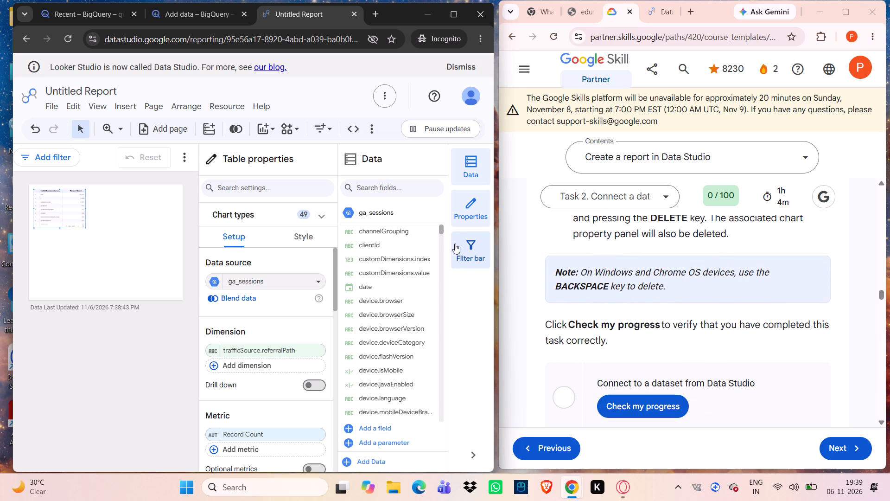
Delete the trafficSource.referralPath table from the report canvas and restore the window beside the lab instructions.
{"action": "left_click", "coordinate": [452, 19]}
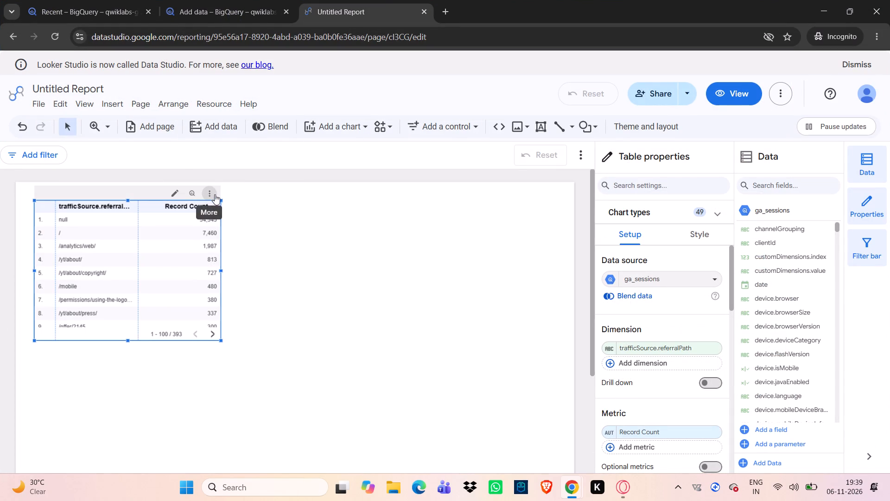
{"action": "right_click", "coordinate": [191, 248]}
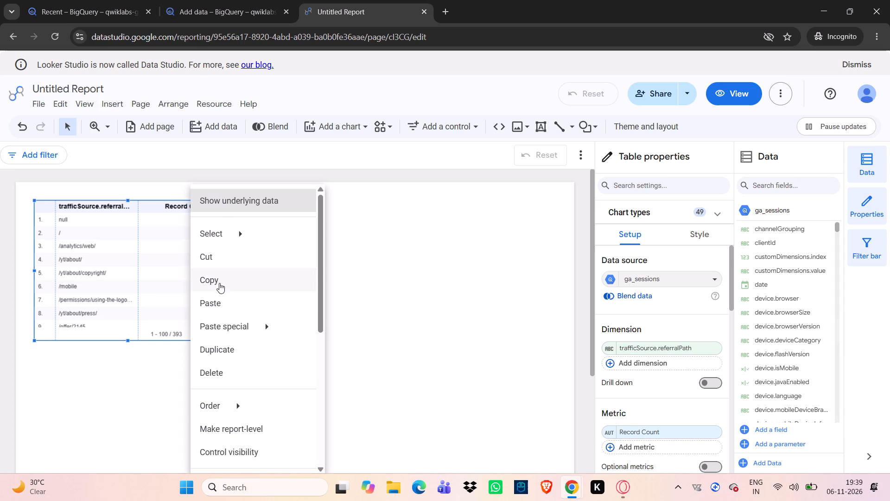
{"action": "scroll", "coordinate": [233, 391], "scroll_direction": "down", "scroll_amount": 2}
{"action": "scroll", "coordinate": [233, 391], "scroll_direction": "up", "scroll_amount": 2}
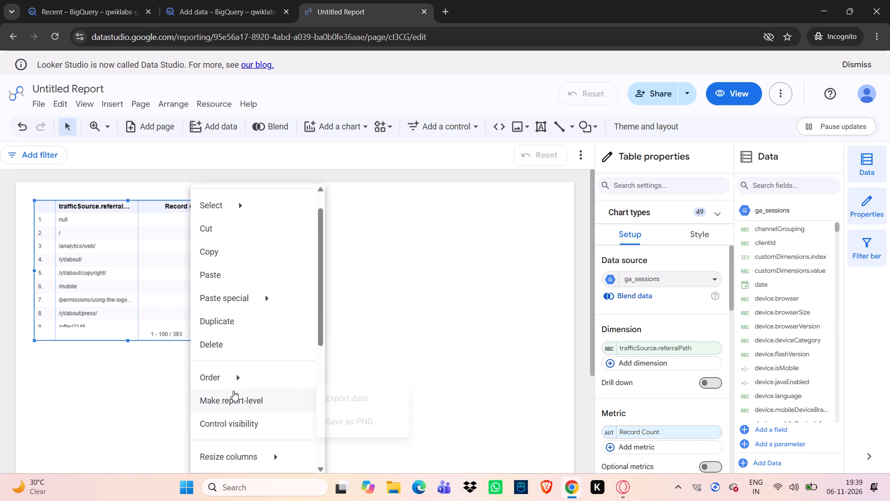
{"action": "left_click", "coordinate": [241, 342]}
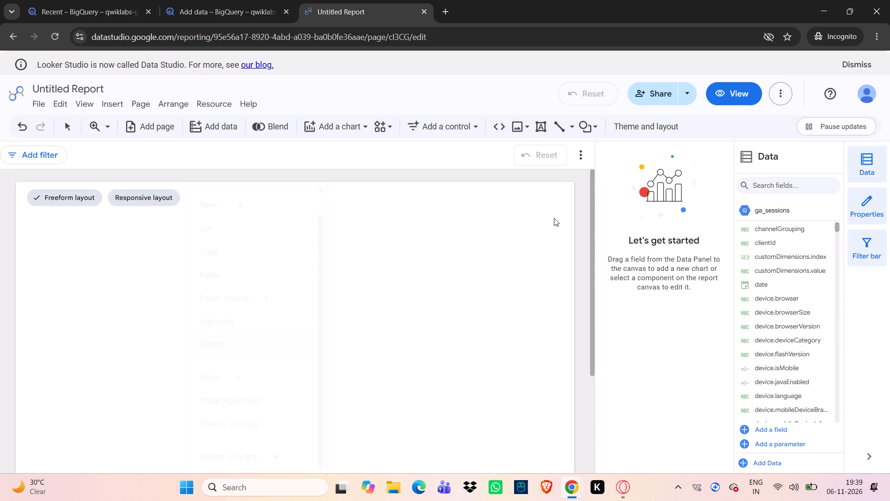
{"action": "left_click", "coordinate": [850, 0]}
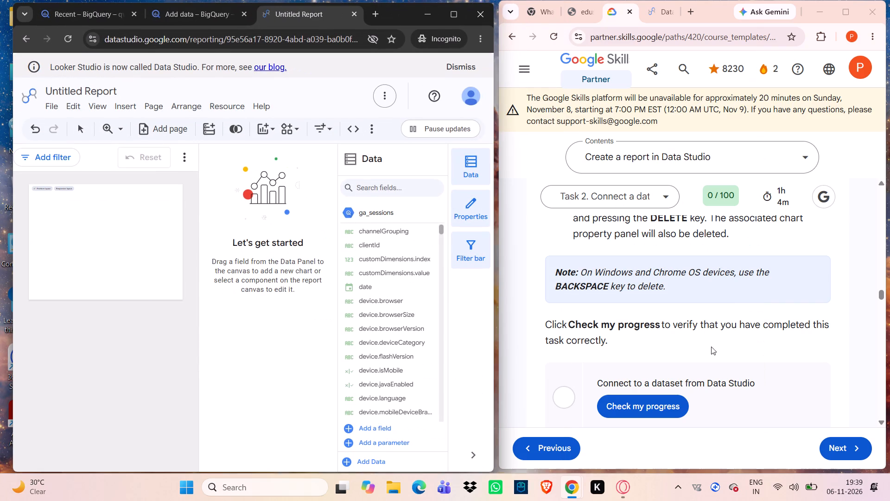
Run the lab's progress check for the task Connect to a dataset from Data Studio.
{"action": "left_click", "coordinate": [612, 398]}
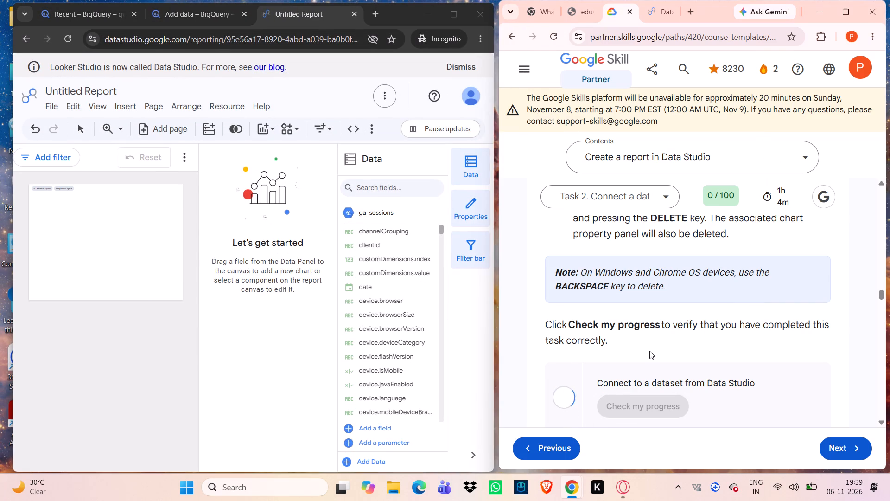
{"action": "scroll", "coordinate": [649, 351], "scroll_direction": "up", "scroll_amount": 1}
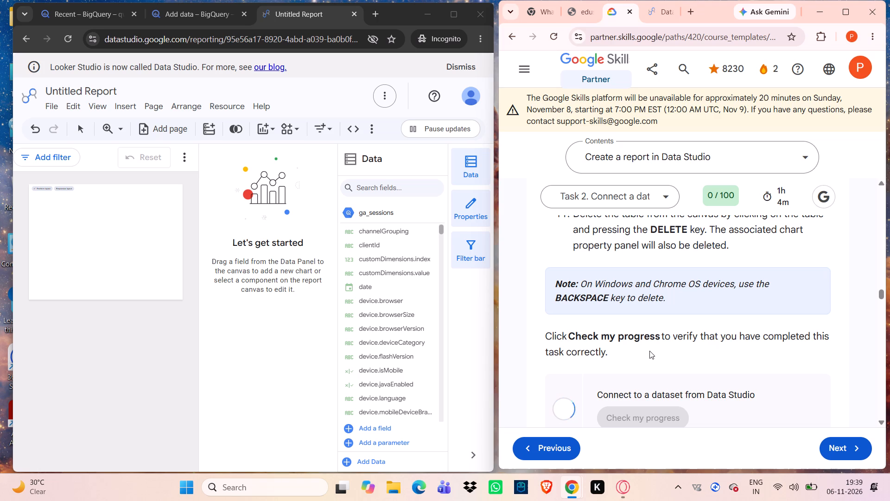
Read the lab's Task 3 instructions on visualizing the top five browsers, from the introduction through the device.browser dimension step.
{"action": "scroll", "coordinate": [649, 351], "scroll_direction": "down", "scroll_amount": 2}
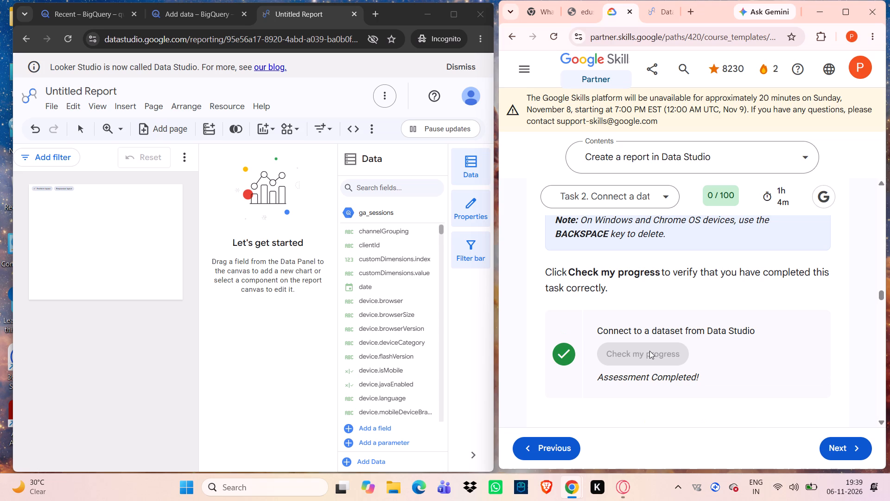
{"action": "scroll", "coordinate": [649, 351], "scroll_direction": "down", "scroll_amount": 3}
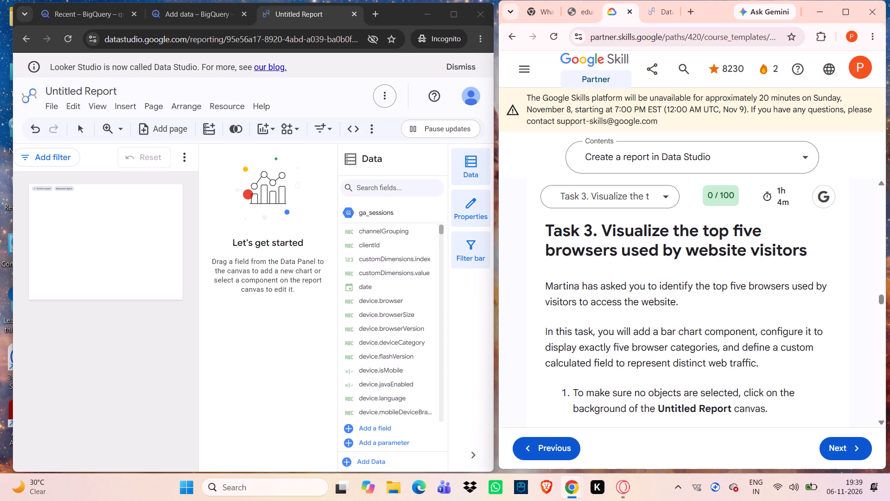
{"action": "scroll", "coordinate": [649, 351], "scroll_direction": "down", "scroll_amount": 1}
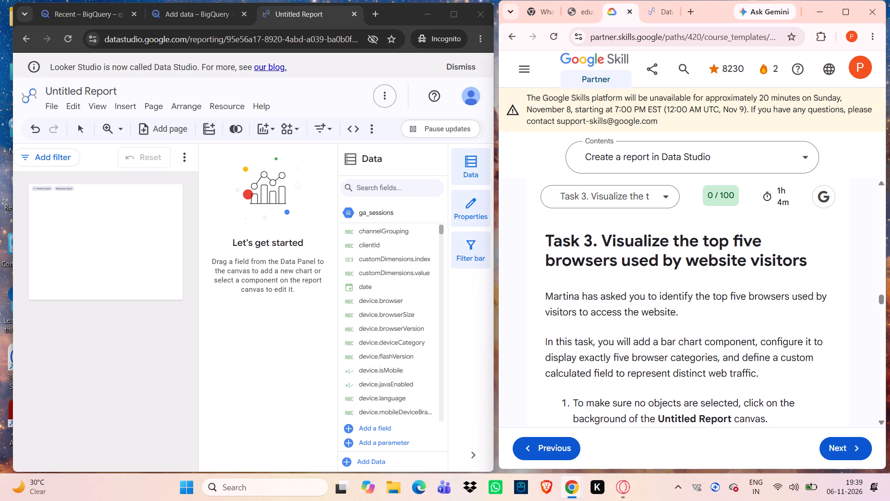
{"action": "scroll", "coordinate": [649, 351], "scroll_direction": "down", "scroll_amount": 1}
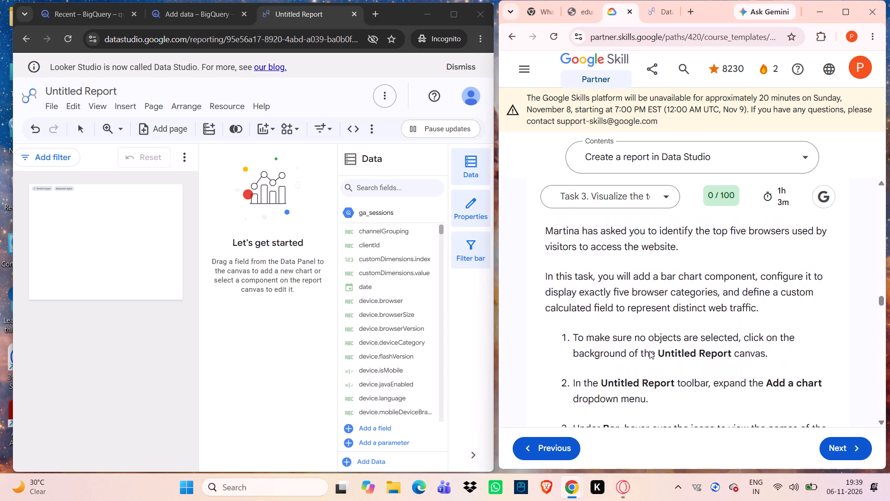
{"action": "scroll", "coordinate": [649, 351], "scroll_direction": "down", "scroll_amount": 6}
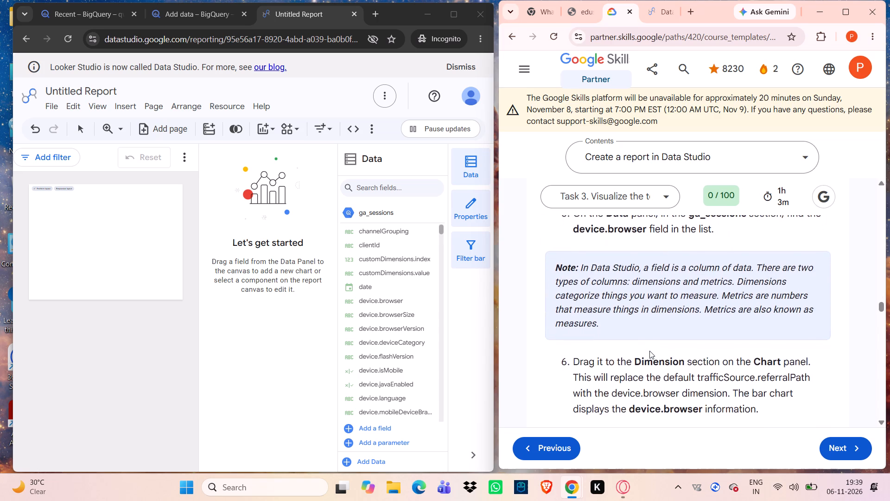
{"action": "scroll", "coordinate": [649, 351], "scroll_direction": "down", "scroll_amount": 2}
{"action": "scroll", "coordinate": [649, 351], "scroll_direction": "up", "scroll_amount": 7}
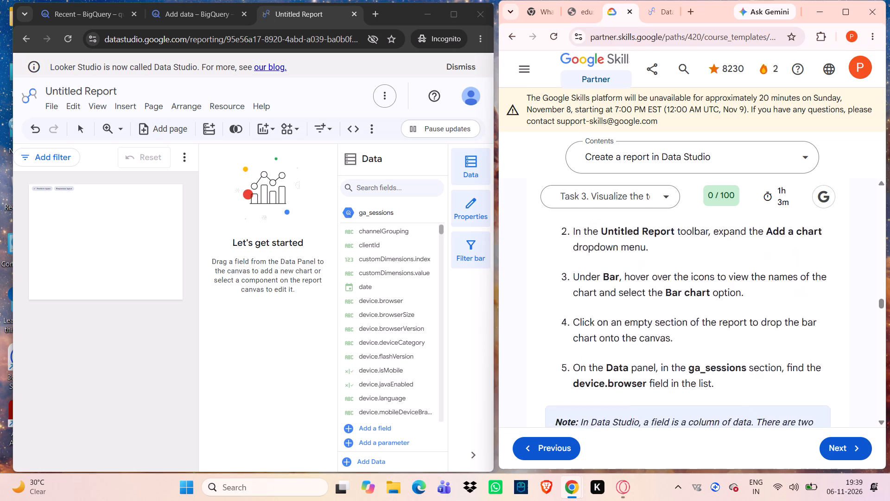
{"action": "scroll", "coordinate": [649, 351], "scroll_direction": "up", "scroll_amount": 1}
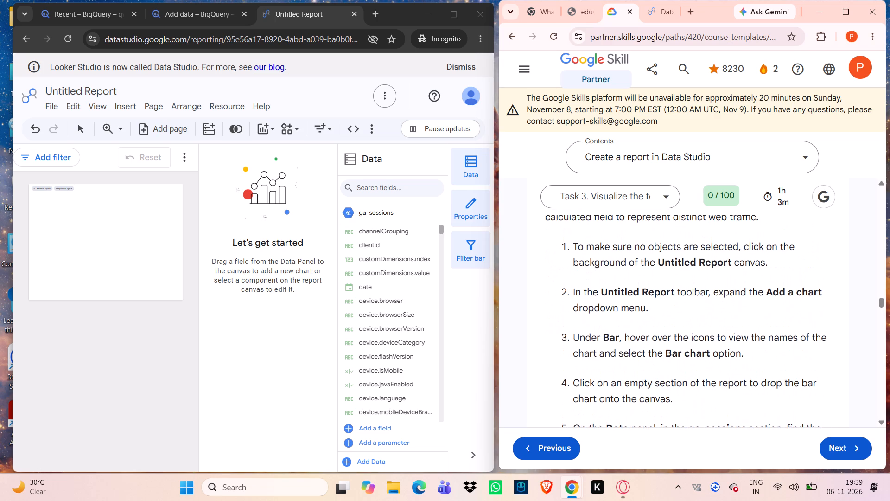
{"action": "scroll", "coordinate": [649, 351], "scroll_direction": "up", "scroll_amount": 1}
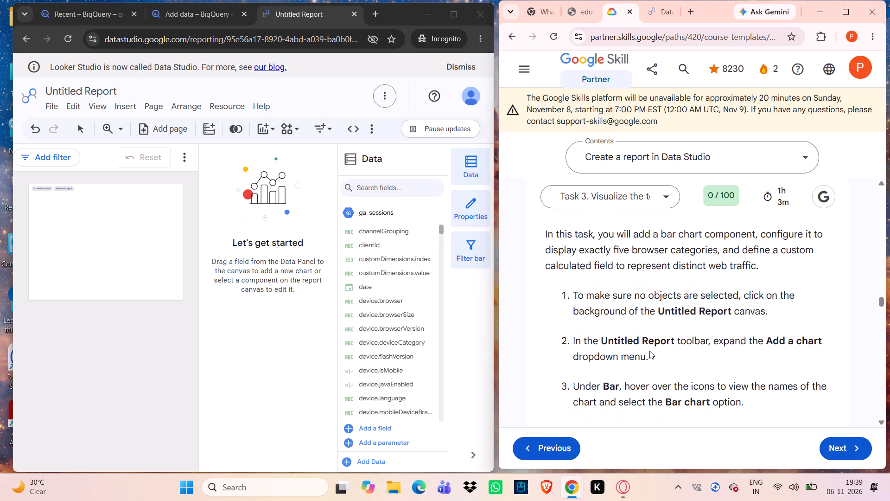
{"action": "scroll", "coordinate": [649, 351], "scroll_direction": "up", "scroll_amount": 2}
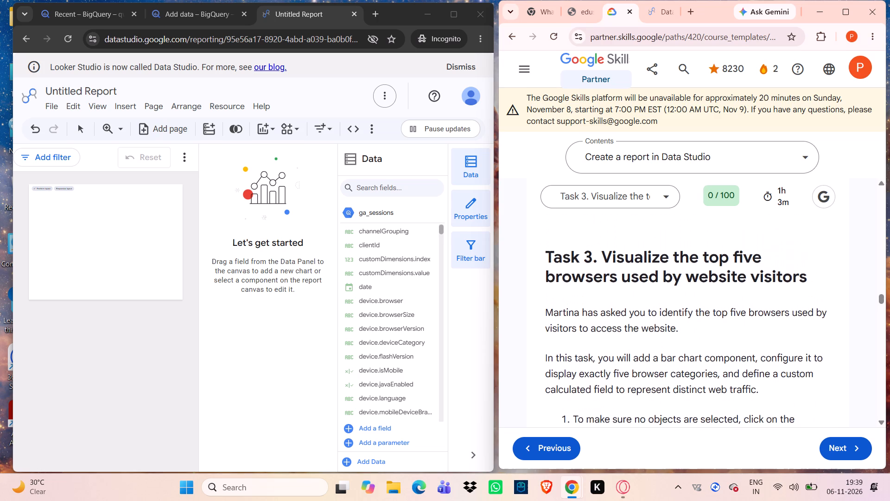
{"action": "scroll", "coordinate": [649, 351], "scroll_direction": "up", "scroll_amount": 1}
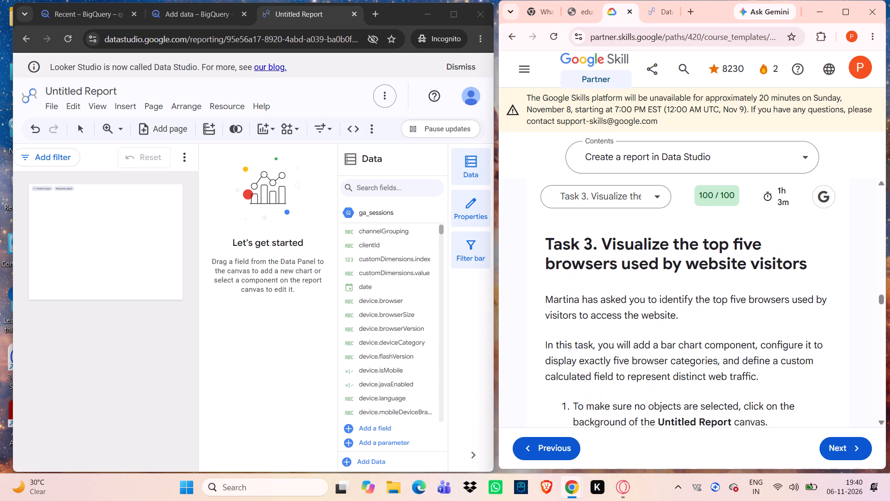
{"action": "scroll", "coordinate": [649, 351], "scroll_direction": "down", "scroll_amount": 1}
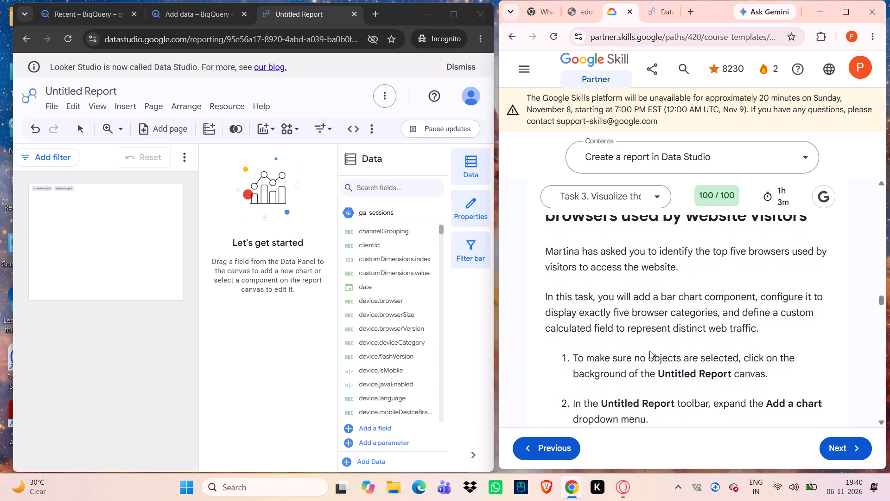
{"action": "scroll", "coordinate": [649, 351], "scroll_direction": "down", "scroll_amount": 2}
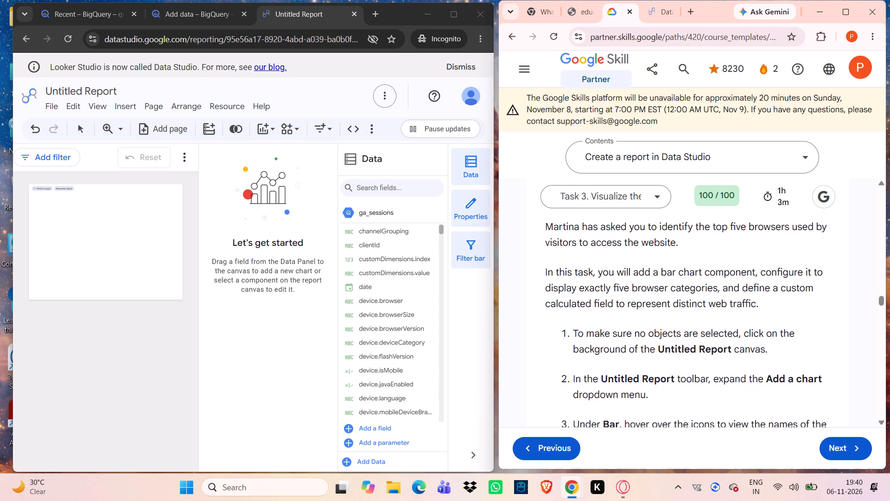
{"action": "scroll", "coordinate": [649, 351], "scroll_direction": "down", "scroll_amount": 1}
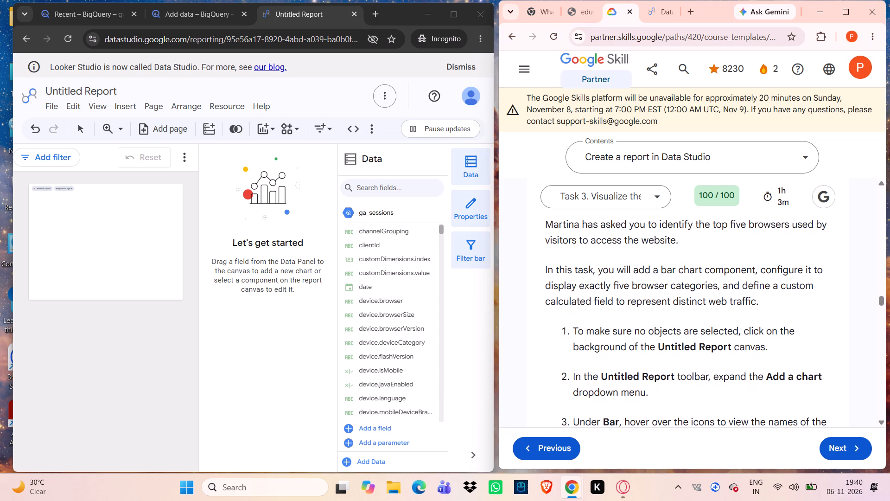
{"action": "scroll", "coordinate": [649, 351], "scroll_direction": "down", "scroll_amount": 1}
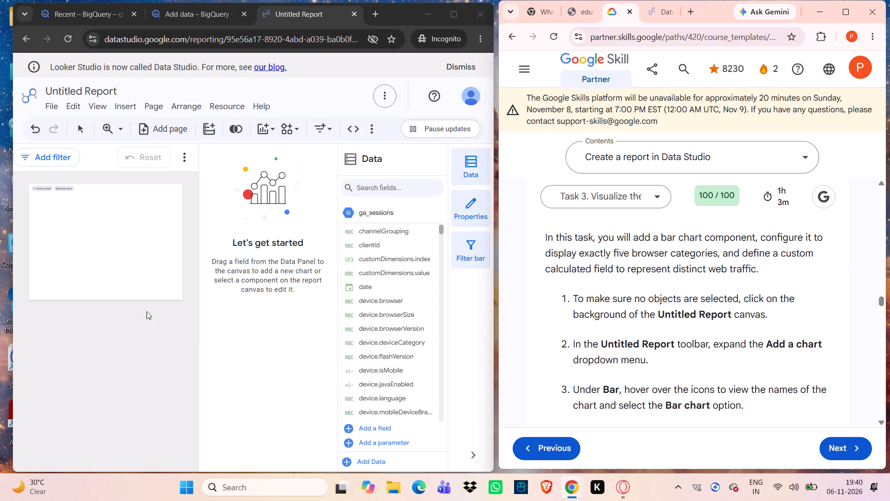
Make sure no objects are selected on the Untitled Report canvas.
{"action": "left_click", "coordinate": [99, 268]}
{"action": "left_click", "coordinate": [99, 268]}
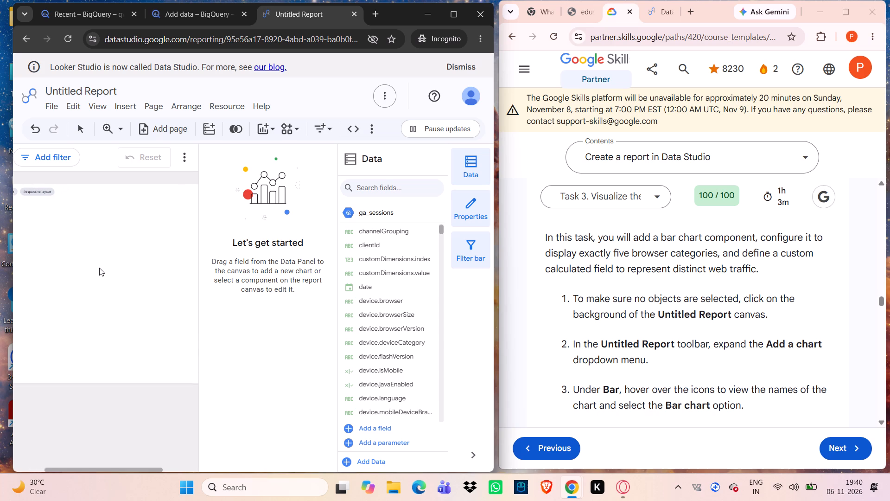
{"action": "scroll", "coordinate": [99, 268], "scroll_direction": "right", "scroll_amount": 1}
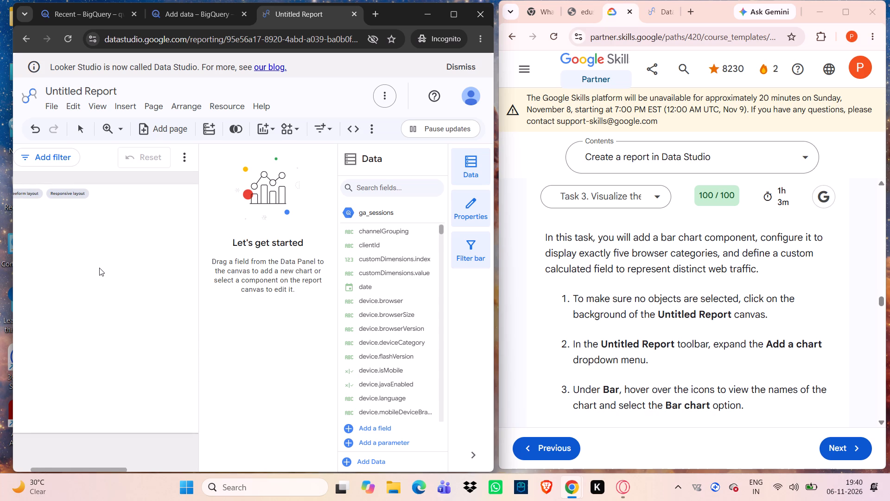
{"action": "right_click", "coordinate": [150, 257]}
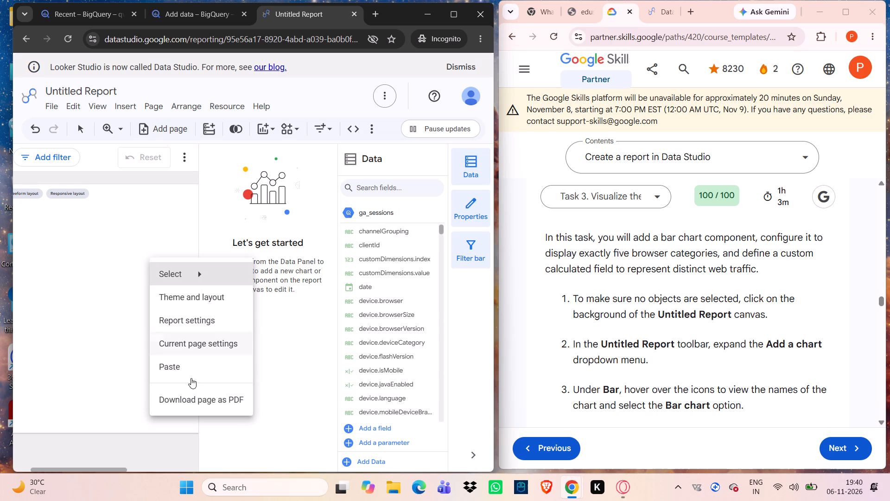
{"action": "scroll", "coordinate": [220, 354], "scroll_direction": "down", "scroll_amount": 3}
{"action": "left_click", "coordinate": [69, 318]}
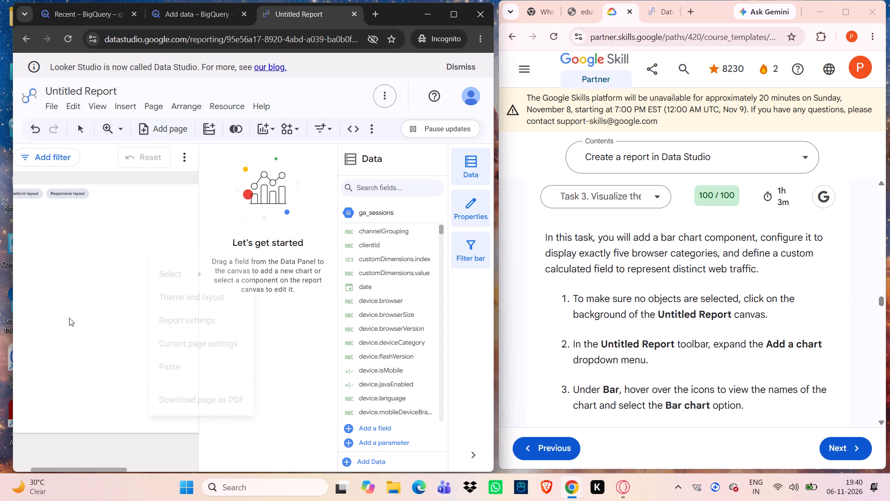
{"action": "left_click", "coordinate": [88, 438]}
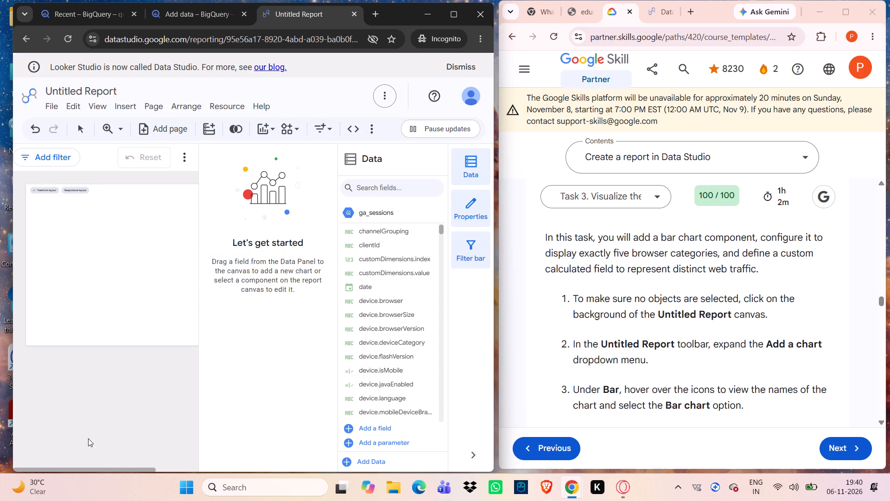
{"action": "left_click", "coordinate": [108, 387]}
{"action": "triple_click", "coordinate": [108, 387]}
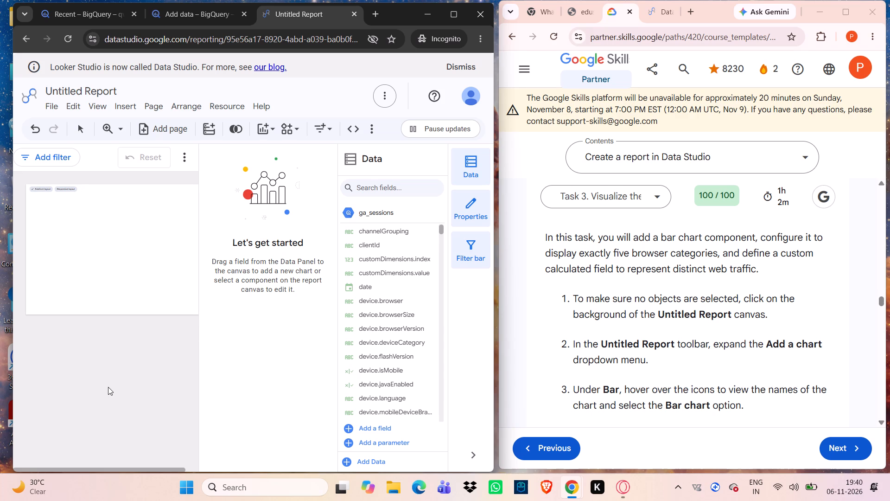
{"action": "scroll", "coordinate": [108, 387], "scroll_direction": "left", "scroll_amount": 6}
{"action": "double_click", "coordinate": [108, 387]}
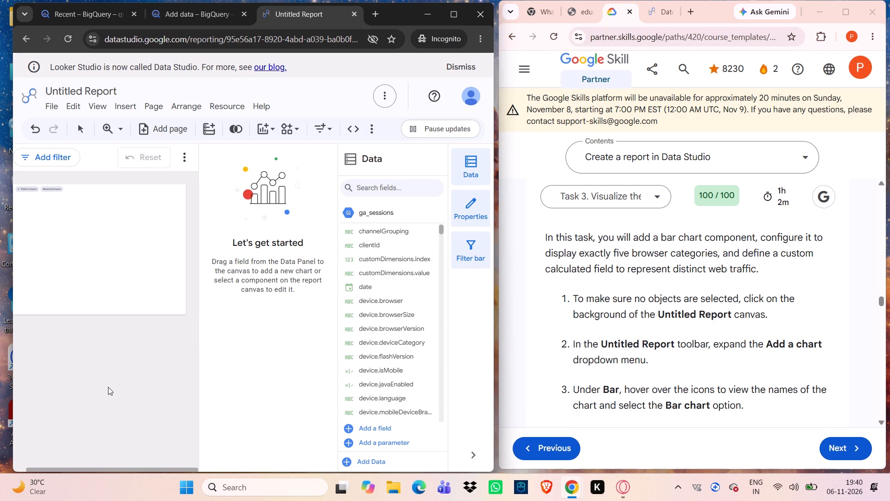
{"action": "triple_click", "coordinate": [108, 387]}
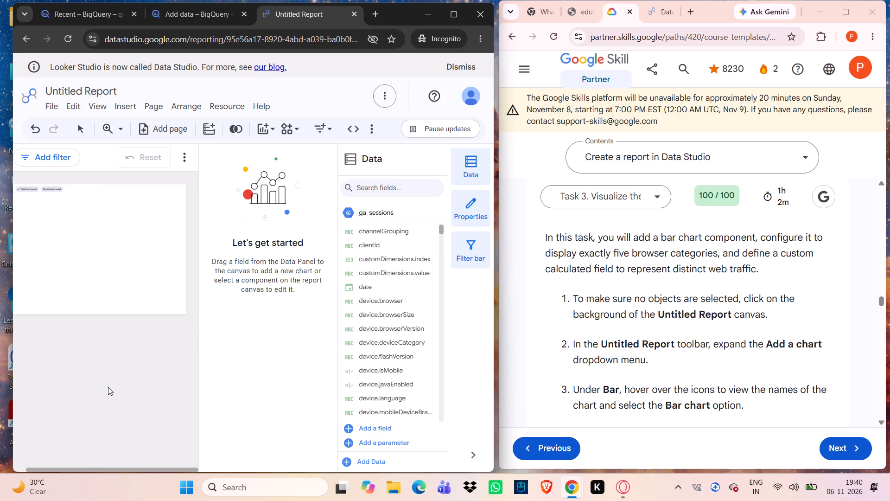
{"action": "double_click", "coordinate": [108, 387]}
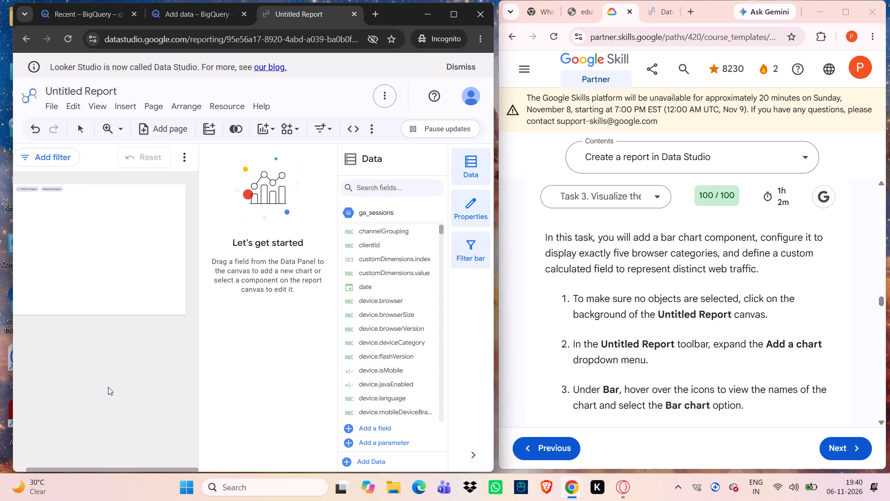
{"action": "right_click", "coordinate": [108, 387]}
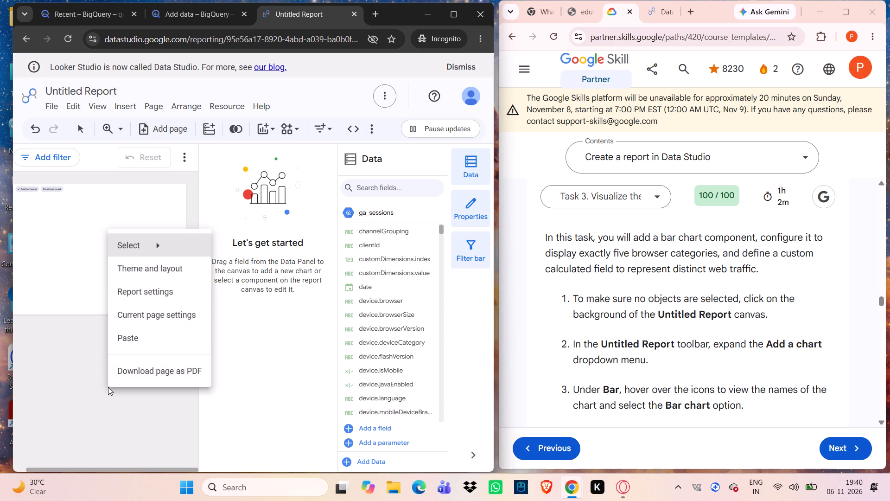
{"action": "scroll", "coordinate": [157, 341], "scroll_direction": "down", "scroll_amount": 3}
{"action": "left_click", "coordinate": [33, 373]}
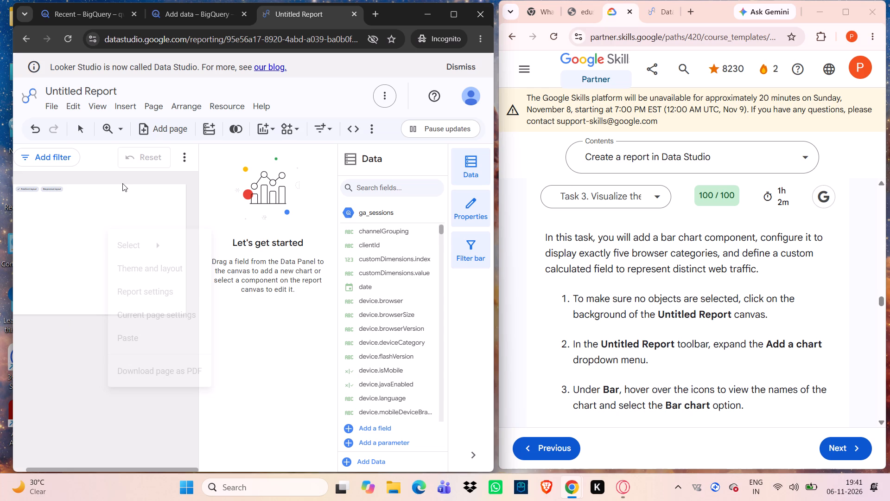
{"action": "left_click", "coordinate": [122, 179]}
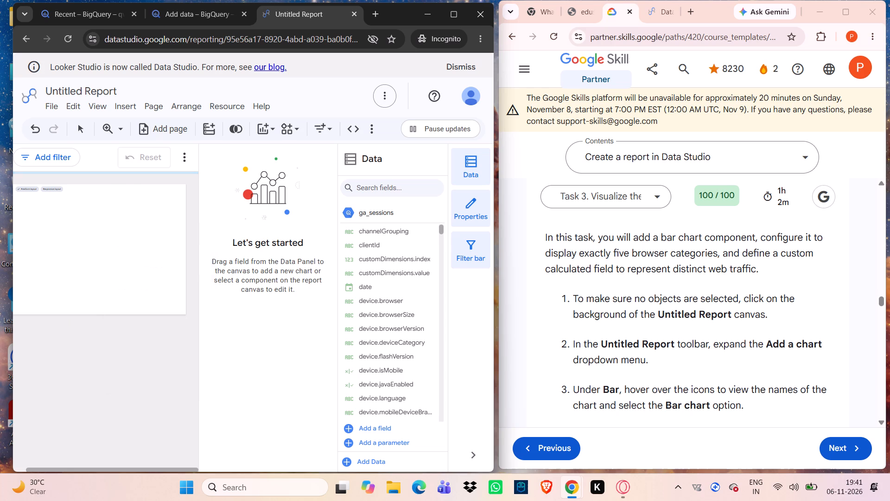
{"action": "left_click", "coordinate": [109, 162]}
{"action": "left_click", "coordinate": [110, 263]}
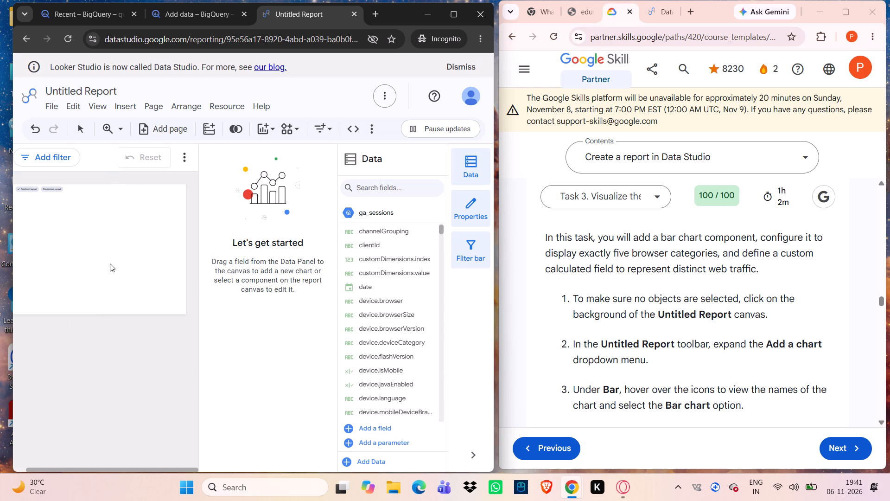
Add a vertical bar chart from the Bar chart types to an empty area of the report canvas.
{"action": "scroll", "coordinate": [593, 271], "scroll_direction": "down", "scroll_amount": 1}
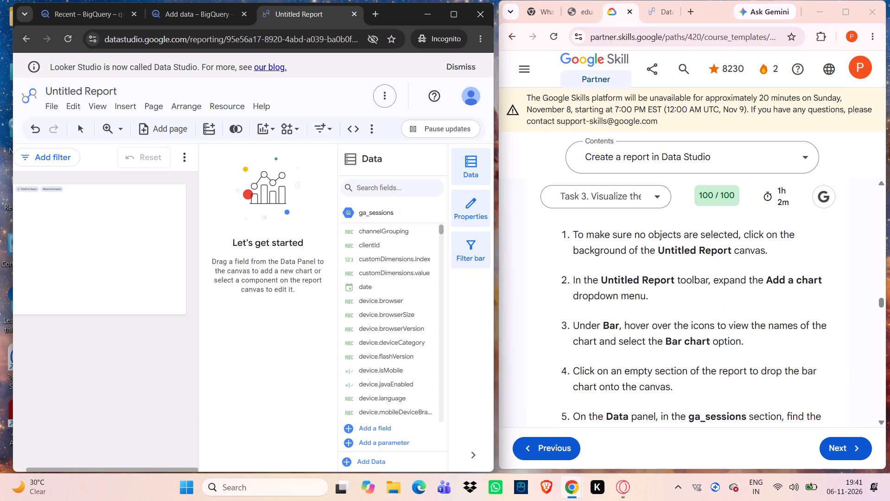
{"action": "scroll", "coordinate": [593, 271], "scroll_direction": "down", "scroll_amount": 1}
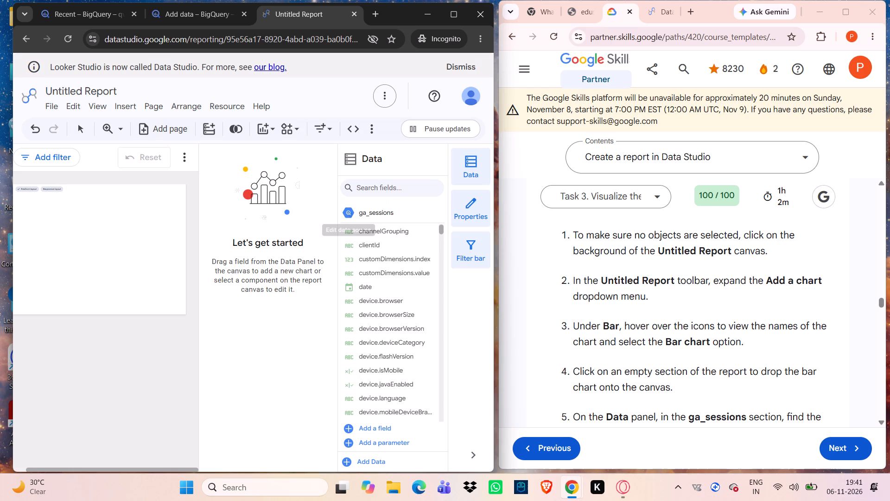
{"action": "left_click", "coordinate": [450, 23]}
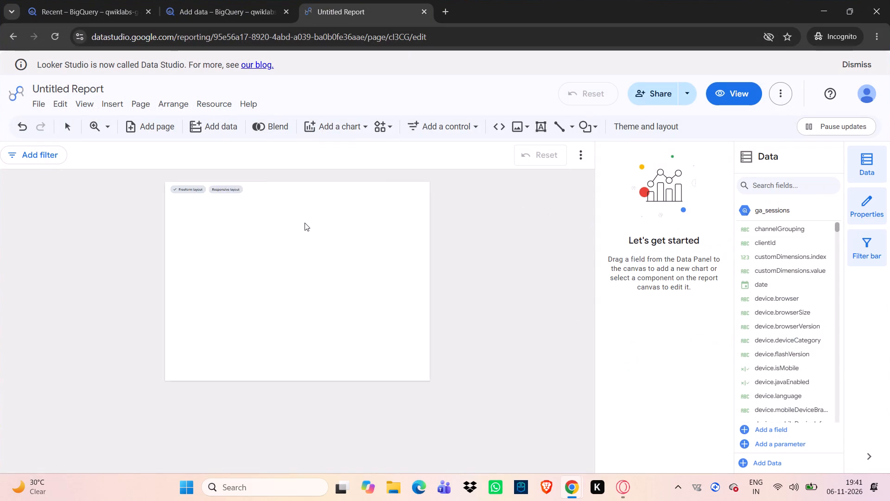
{"action": "right_click", "coordinate": [305, 223]}
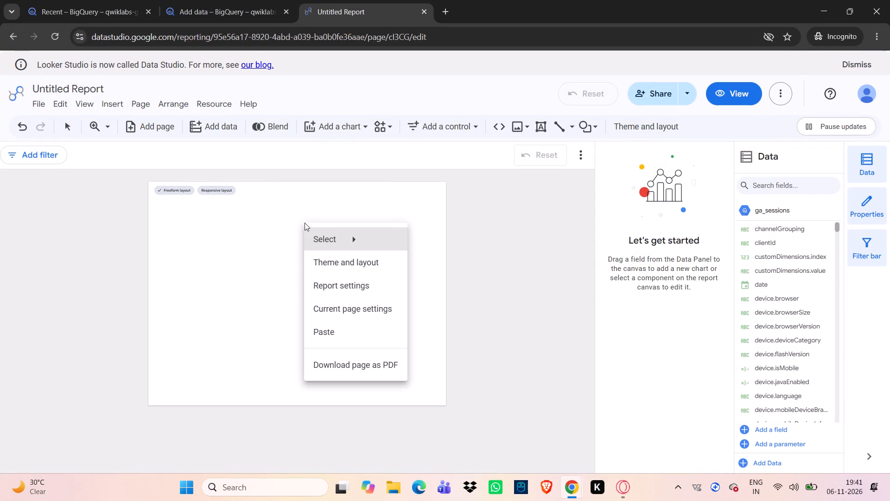
{"action": "scroll", "coordinate": [341, 311], "scroll_direction": "down", "scroll_amount": 3}
{"action": "left_click", "coordinate": [420, 237]}
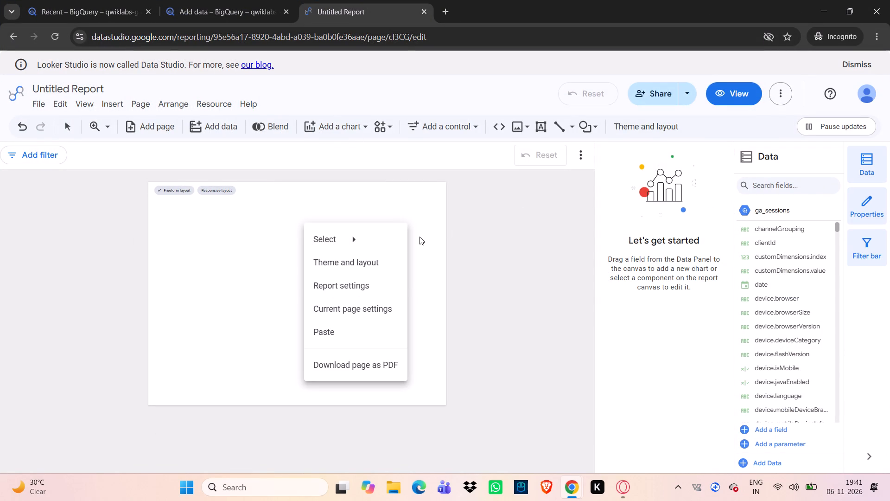
{"action": "left_click", "coordinate": [353, 136]}
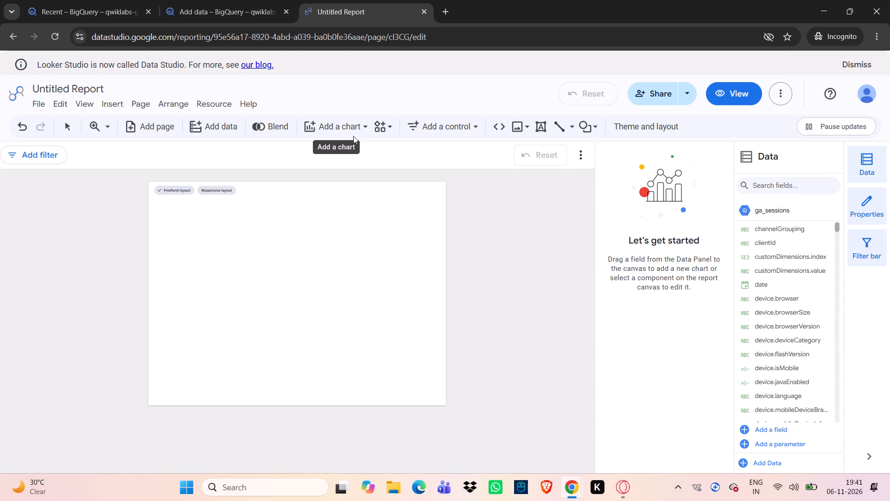
{"action": "left_click", "coordinate": [358, 125]}
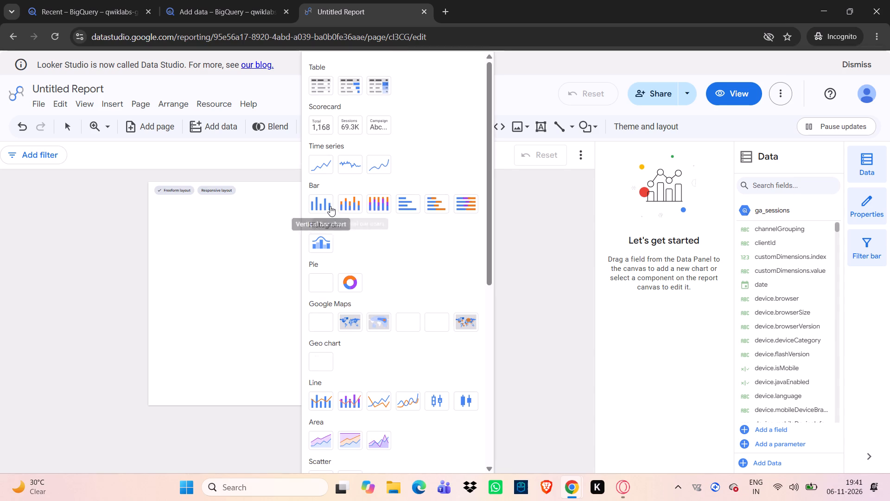
{"action": "scroll", "coordinate": [377, 192], "scroll_direction": "down", "scroll_amount": 1}
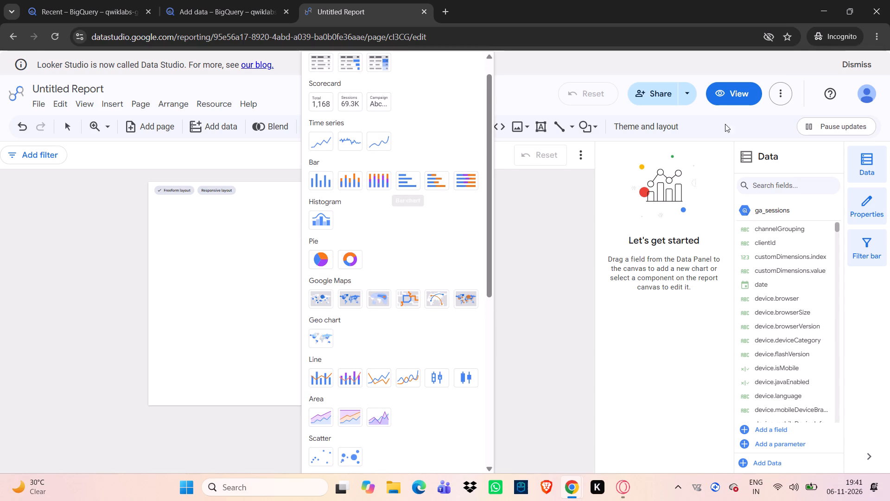
{"action": "left_click", "coordinate": [844, 2]}
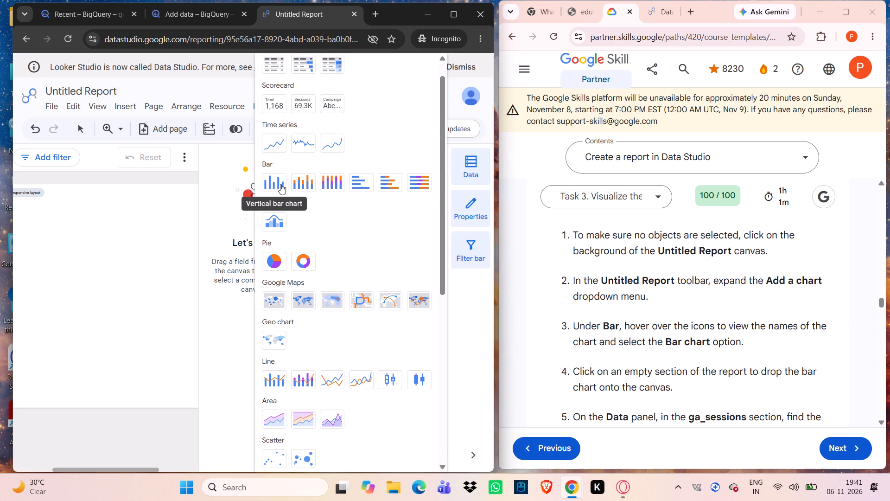
{"action": "scroll", "coordinate": [733, 385], "scroll_direction": "down", "scroll_amount": 1}
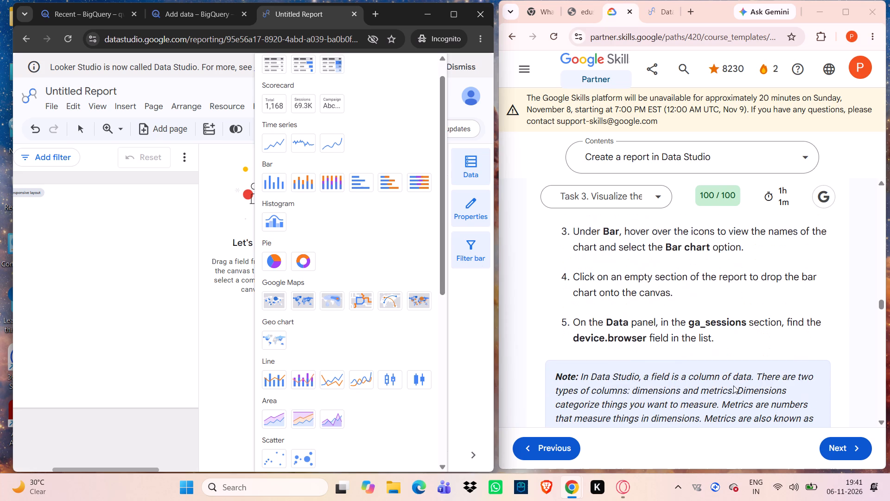
{"action": "scroll", "coordinate": [733, 385], "scroll_direction": "down", "scroll_amount": 1}
{"action": "left_click", "coordinate": [276, 180]}
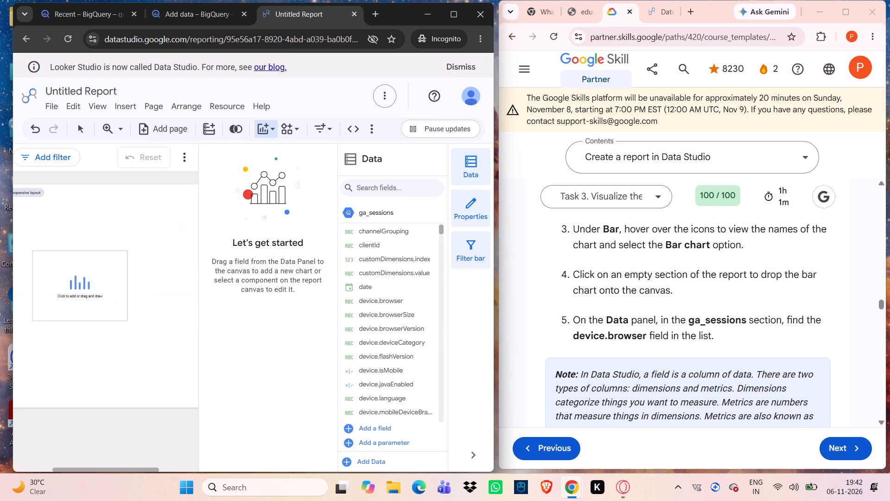
{"action": "left_click", "coordinate": [33, 251]}
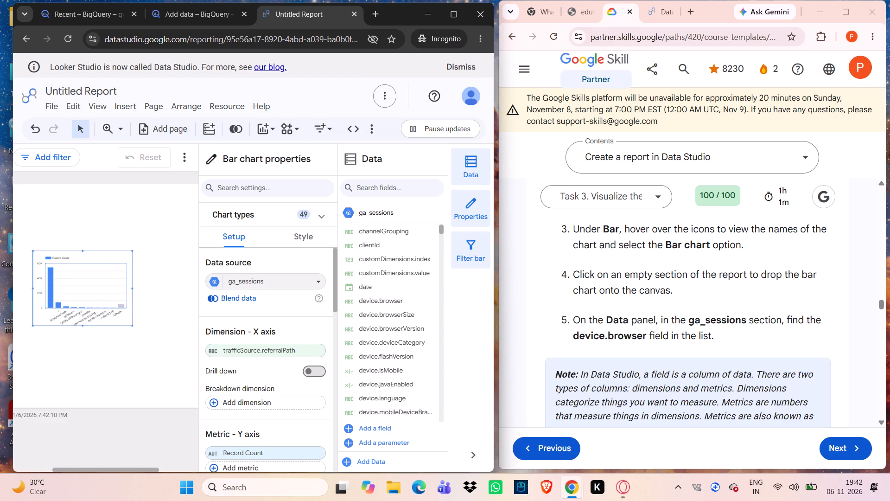
Read the lab's steps 5 and 6 on finding the device.browser field and using it as the chart's dimension.
{"action": "scroll", "coordinate": [706, 324], "scroll_direction": "down", "scroll_amount": 4}
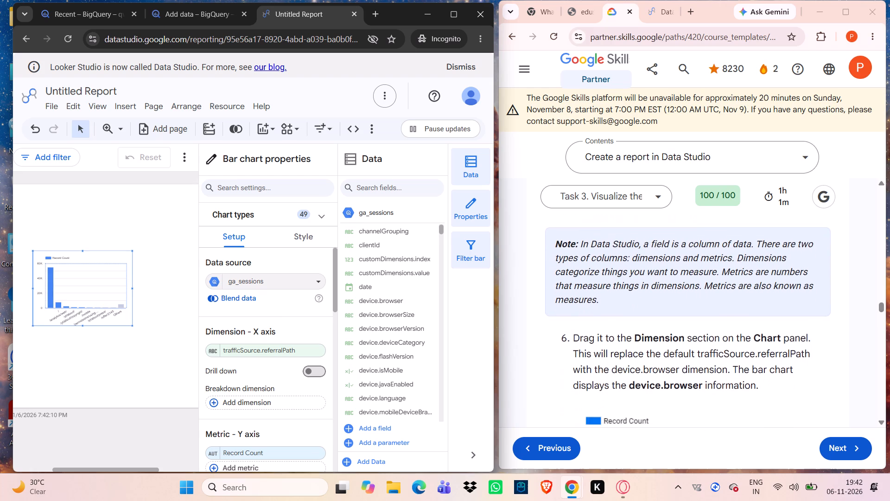
{"action": "scroll", "coordinate": [706, 324], "scroll_direction": "down", "scroll_amount": 1}
{"action": "scroll", "coordinate": [706, 324], "scroll_direction": "up", "scroll_amount": 1}
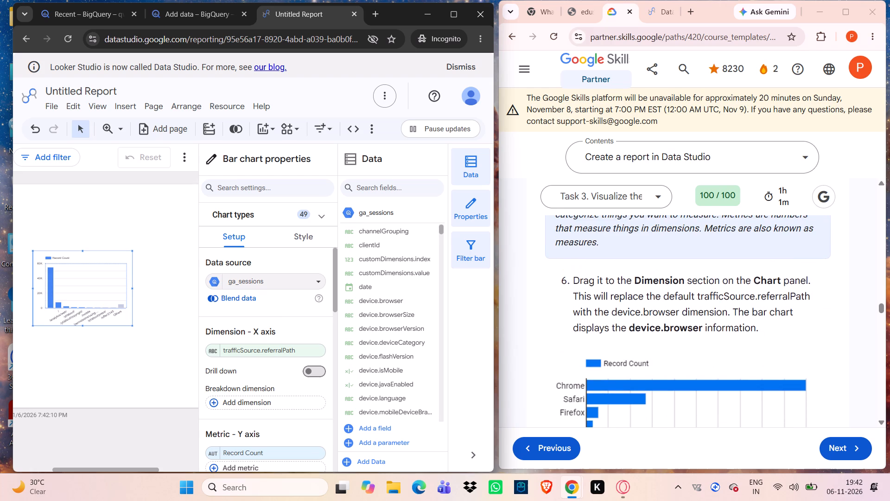
{"action": "scroll", "coordinate": [706, 324], "scroll_direction": "up", "scroll_amount": 1}
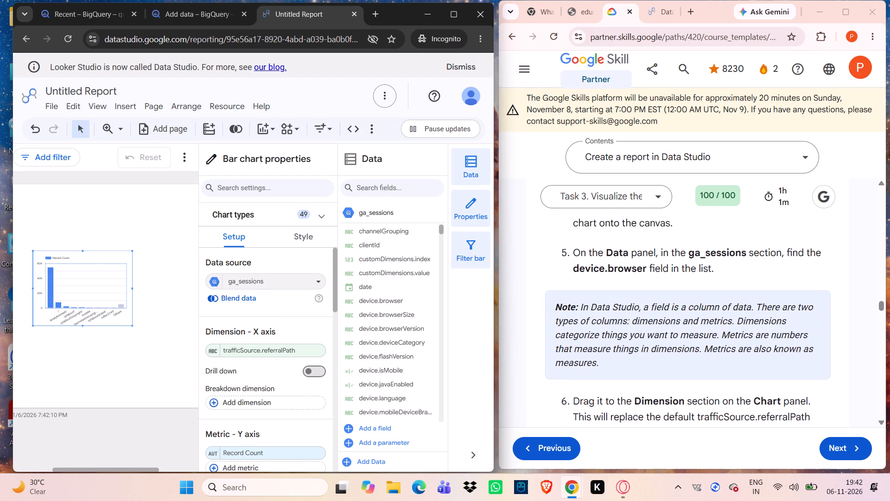
{"action": "scroll", "coordinate": [706, 324], "scroll_direction": "up", "scroll_amount": 1}
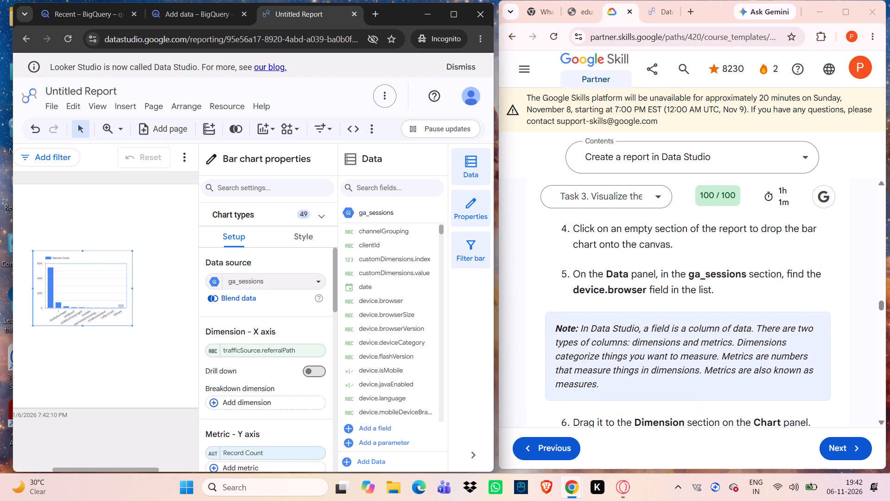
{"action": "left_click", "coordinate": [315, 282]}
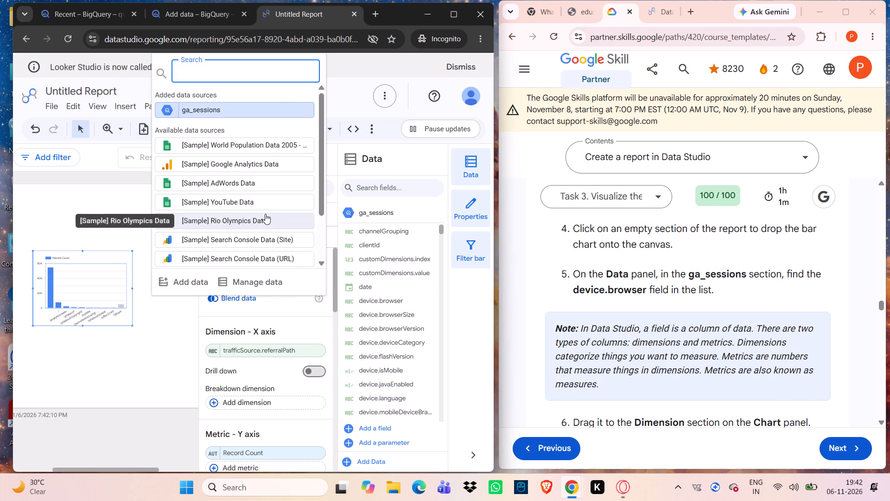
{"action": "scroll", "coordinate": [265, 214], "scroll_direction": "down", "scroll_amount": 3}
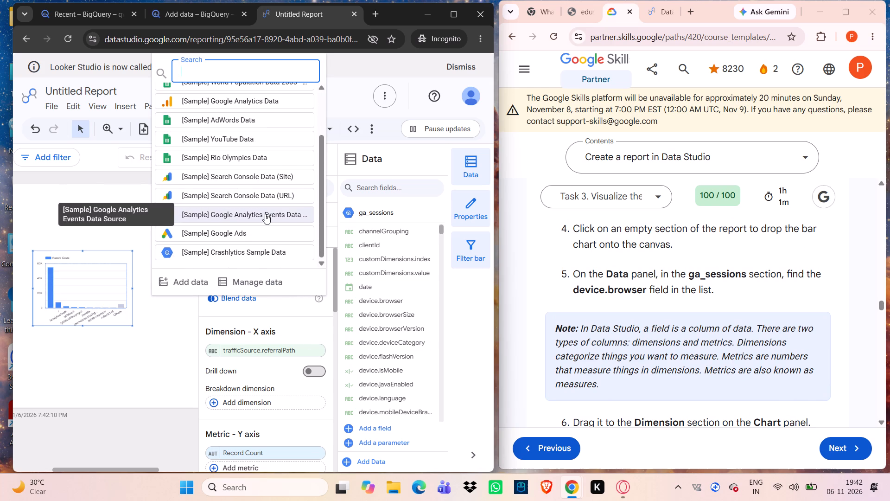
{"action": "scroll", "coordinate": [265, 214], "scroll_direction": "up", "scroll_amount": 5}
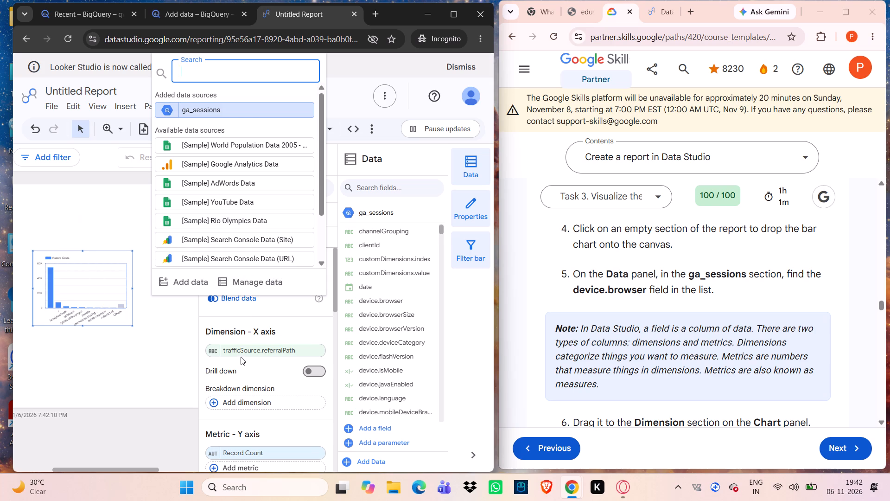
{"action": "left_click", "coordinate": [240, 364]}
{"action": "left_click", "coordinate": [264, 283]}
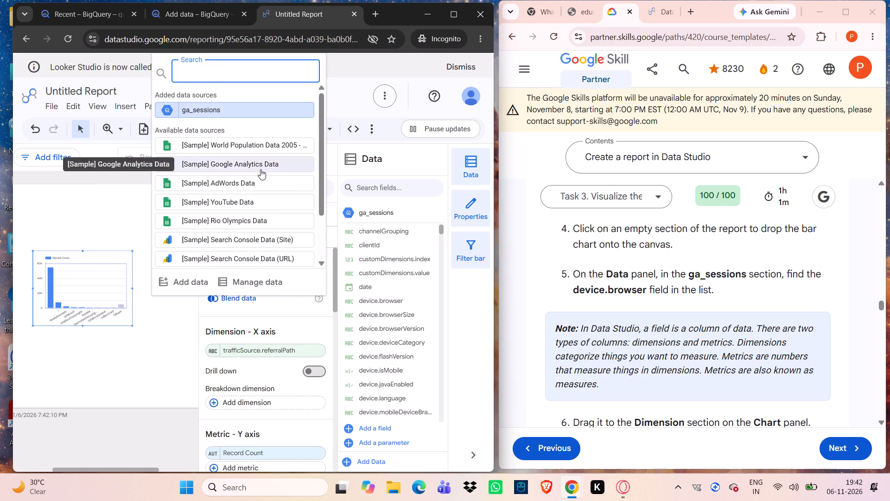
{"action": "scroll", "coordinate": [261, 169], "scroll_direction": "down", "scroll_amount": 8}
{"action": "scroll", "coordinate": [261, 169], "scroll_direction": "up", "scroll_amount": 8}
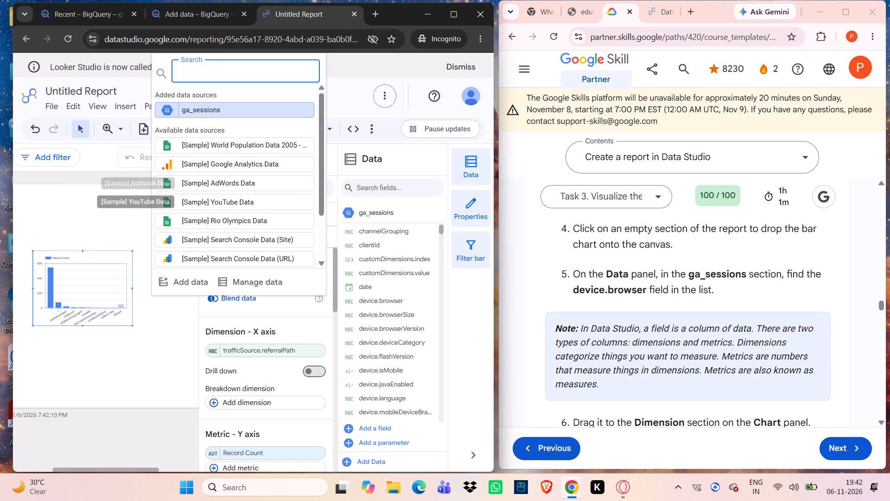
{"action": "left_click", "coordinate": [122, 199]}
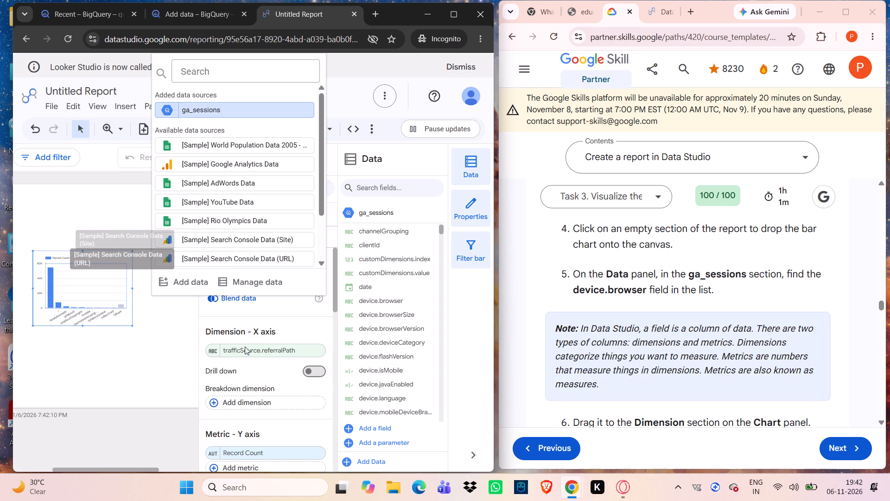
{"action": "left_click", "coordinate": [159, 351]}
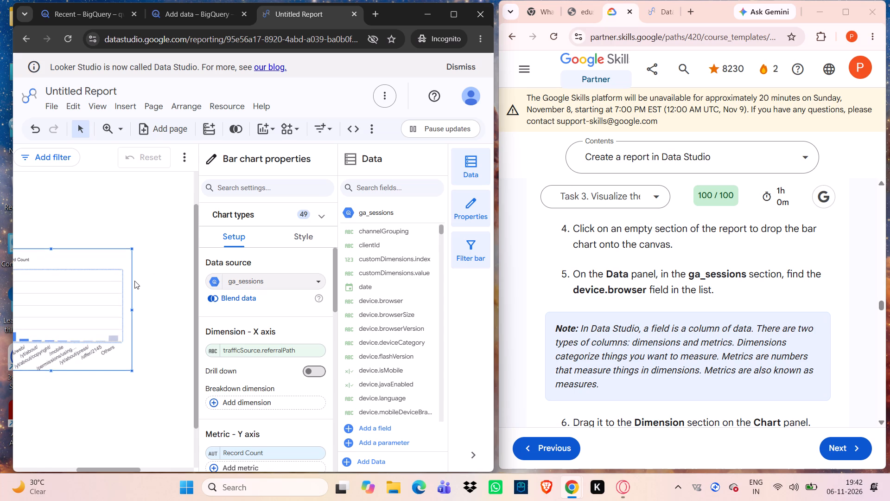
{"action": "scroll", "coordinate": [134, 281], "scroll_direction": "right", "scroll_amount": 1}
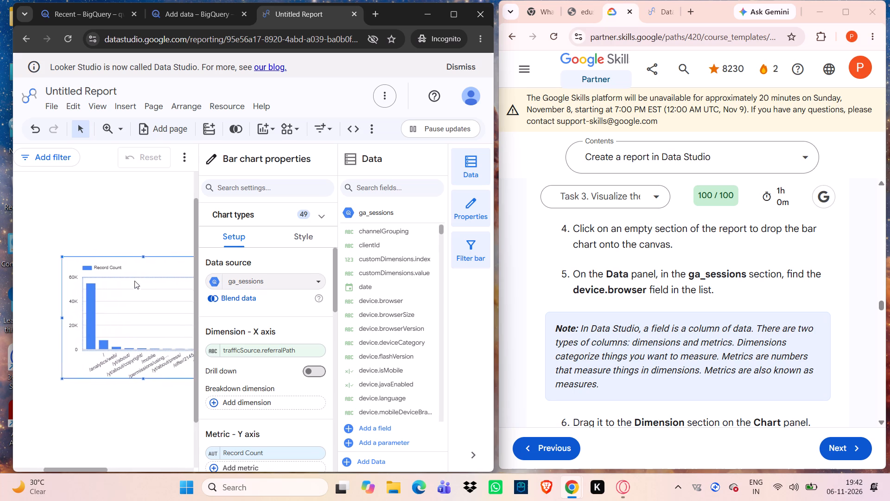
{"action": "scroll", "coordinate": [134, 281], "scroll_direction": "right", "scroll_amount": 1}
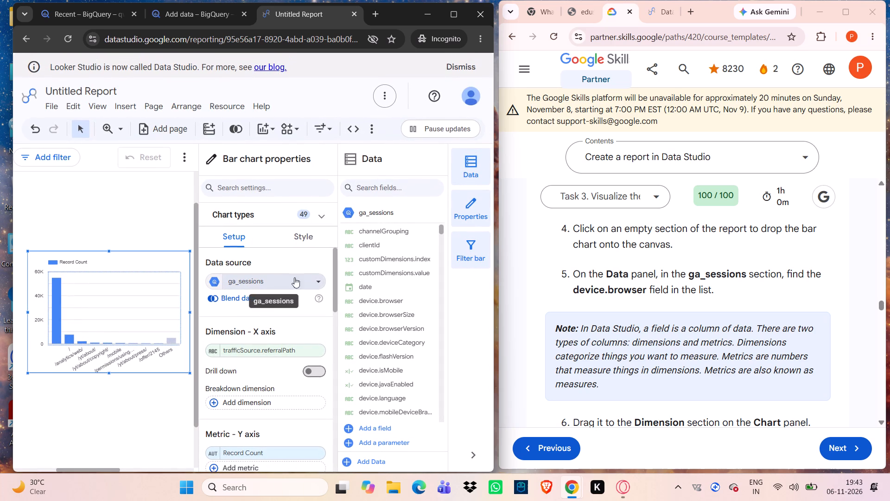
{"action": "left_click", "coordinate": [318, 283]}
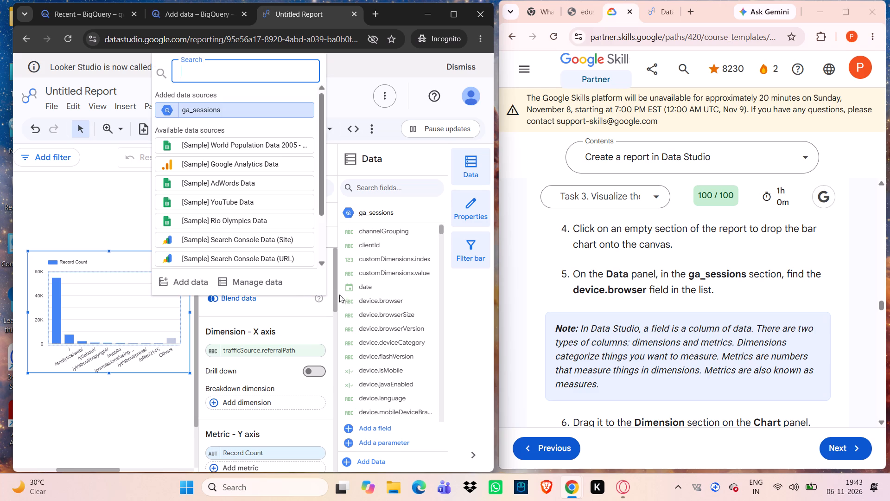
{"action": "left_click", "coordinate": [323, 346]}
Find the device.browser field in ga_sessions and drop it onto the bar chart as its breakdown dimension.
{"action": "scroll", "coordinate": [382, 330], "scroll_direction": "up", "scroll_amount": 1}
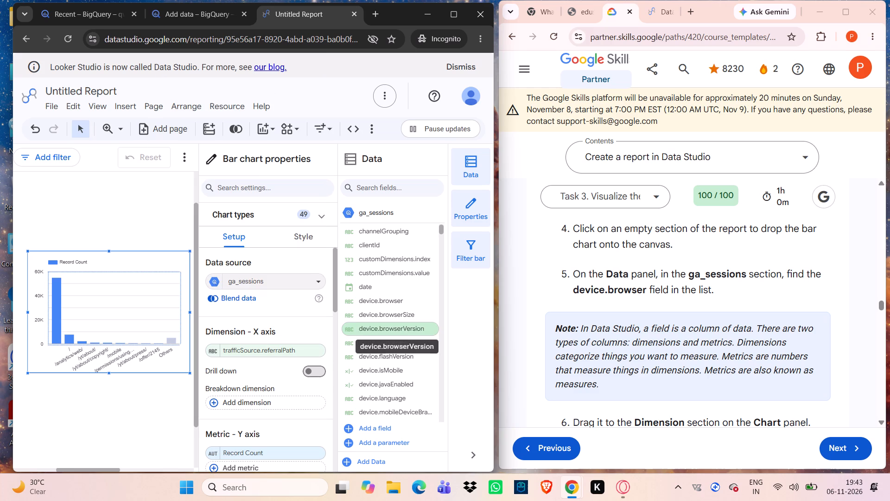
{"action": "scroll", "coordinate": [382, 330], "scroll_direction": "up", "scroll_amount": 2}
{"action": "scroll", "coordinate": [382, 330], "scroll_direction": "down", "scroll_amount": 1}
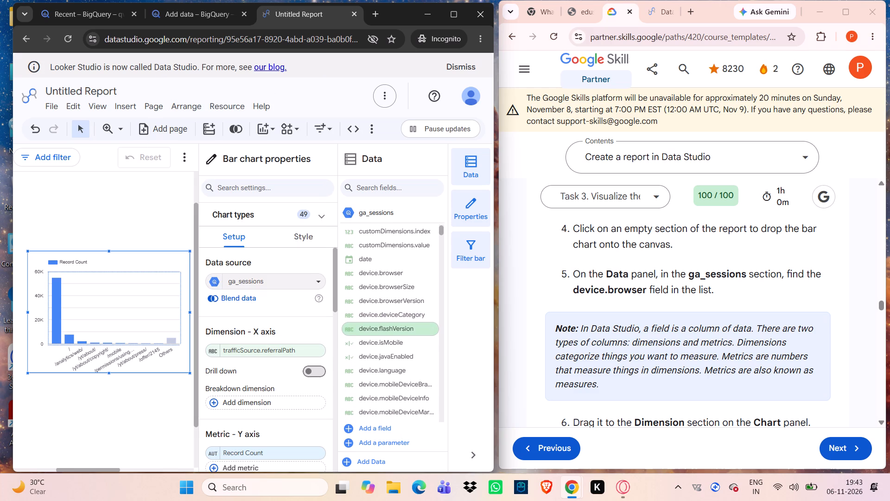
{"action": "scroll", "coordinate": [382, 330], "scroll_direction": "down", "scroll_amount": 1}
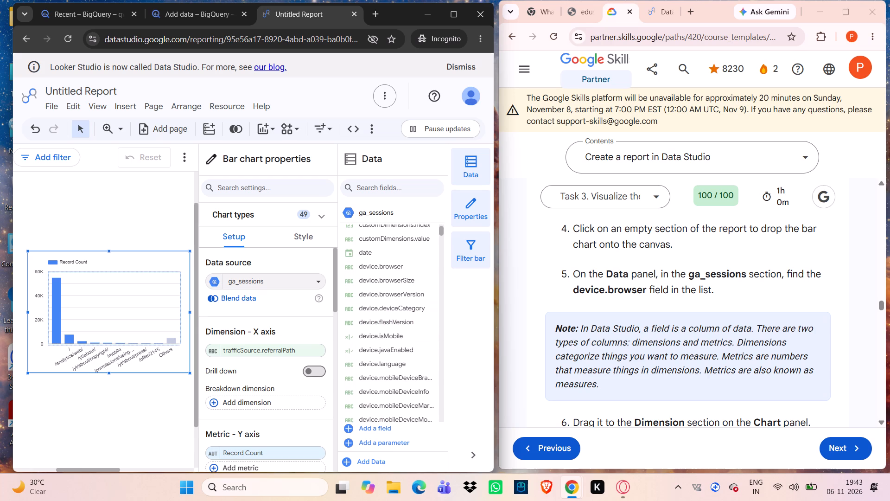
{"action": "left_click", "coordinate": [402, 266]}
{"action": "double_click", "coordinate": [402, 266]}
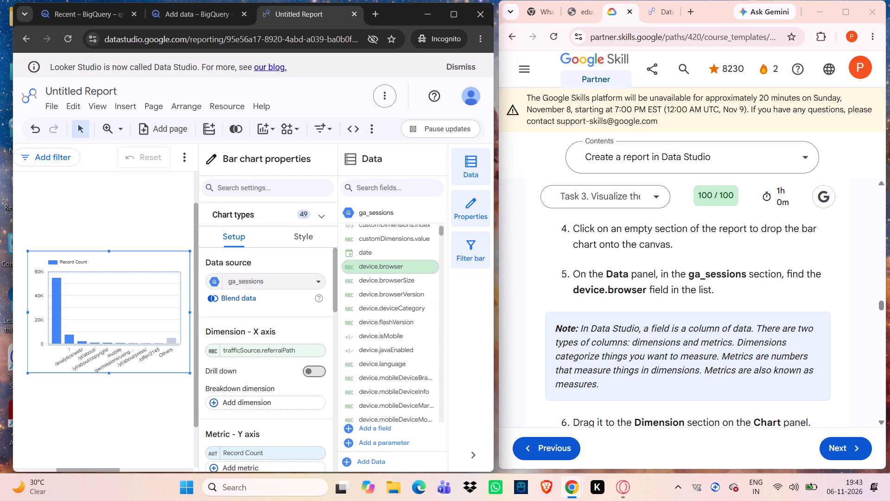
{"action": "left_click_drag", "start_coordinate": [402, 266], "coordinate": [130, 262]}
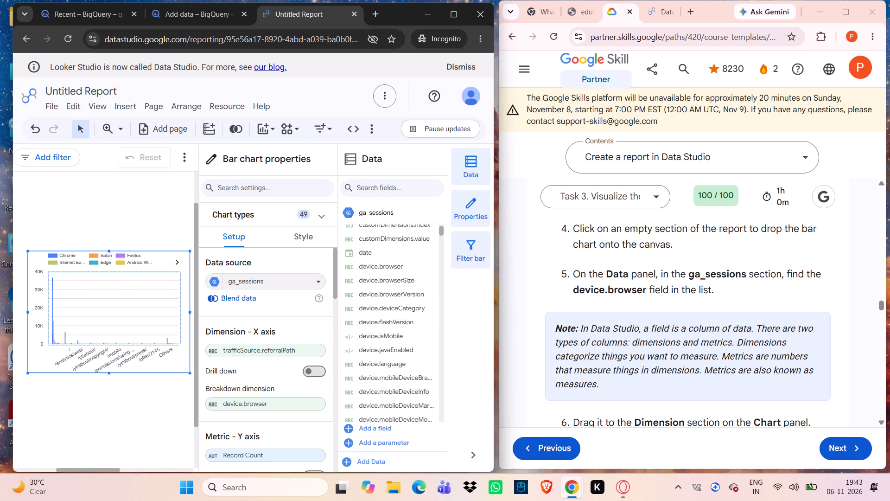
Check the lab's step 6 on the Dimension section and refresh the report from the save-error dialog.
{"action": "scroll", "coordinate": [690, 321], "scroll_direction": "down", "scroll_amount": 1}
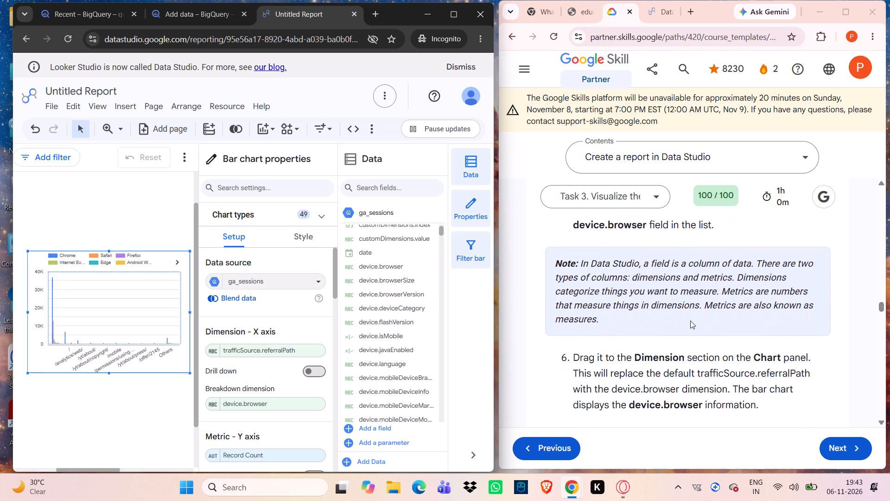
{"action": "scroll", "coordinate": [690, 321], "scroll_direction": "down", "scroll_amount": 2}
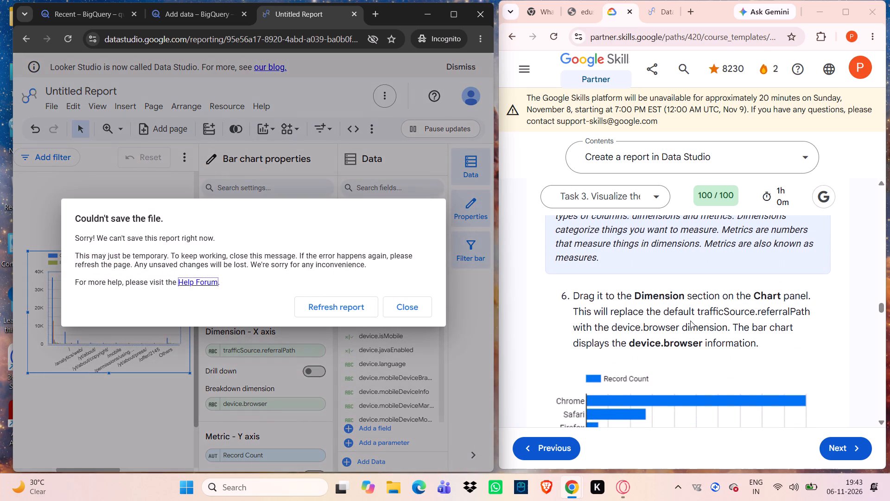
{"action": "left_click", "coordinate": [374, 299]}
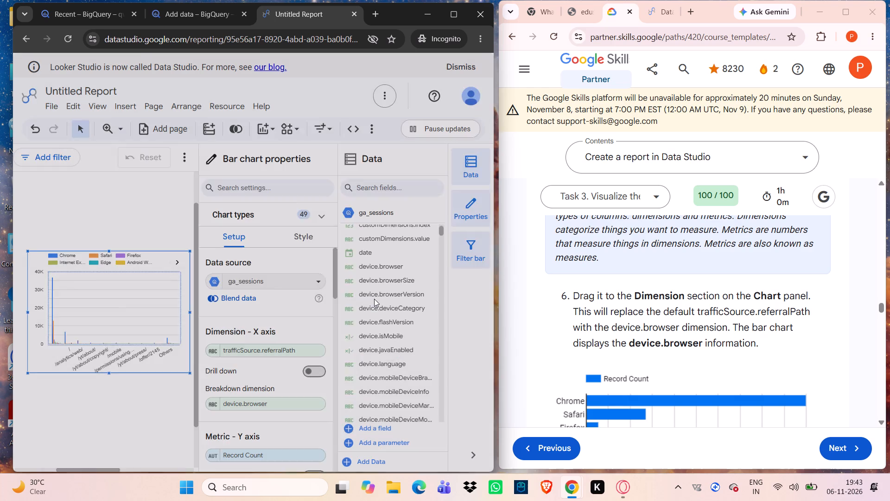
Read the lab's steps 6 to 8, comparing the expected device.browser bar chart with the instructions for the number of bars.
{"action": "scroll", "coordinate": [674, 355], "scroll_direction": "down", "scroll_amount": 1}
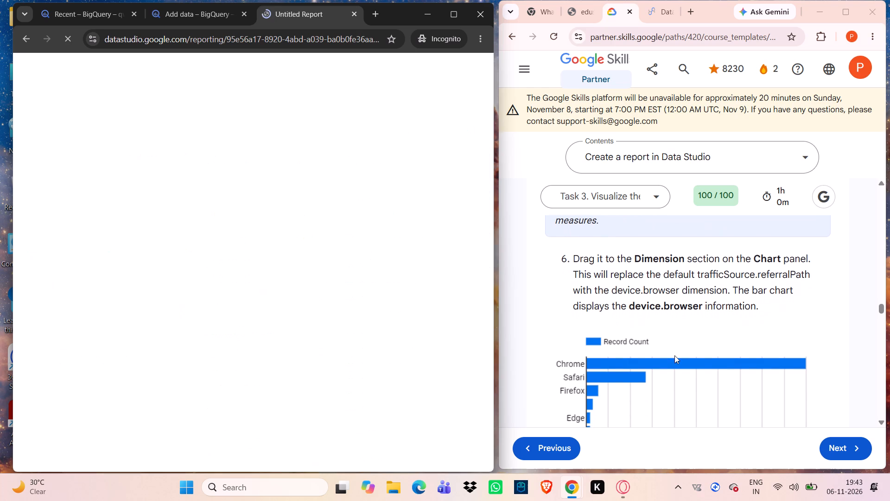
{"action": "scroll", "coordinate": [674, 355], "scroll_direction": "down", "scroll_amount": 1}
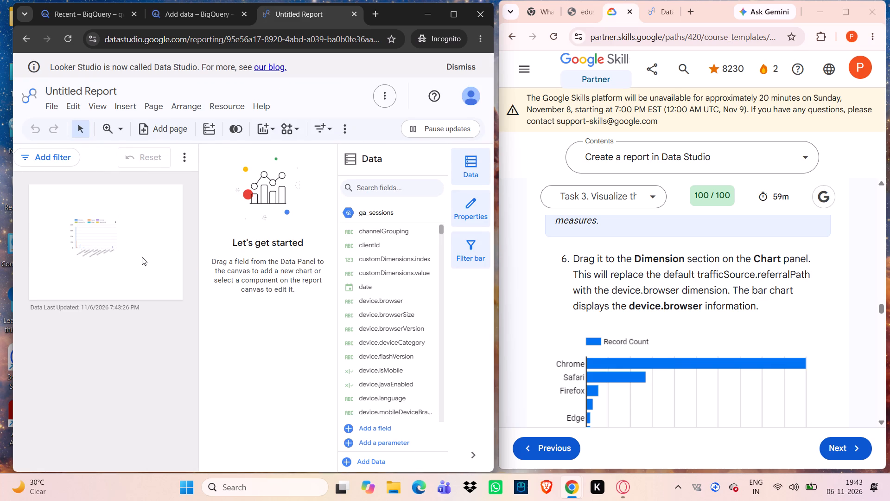
{"action": "scroll", "coordinate": [598, 335], "scroll_direction": "down", "scroll_amount": 1}
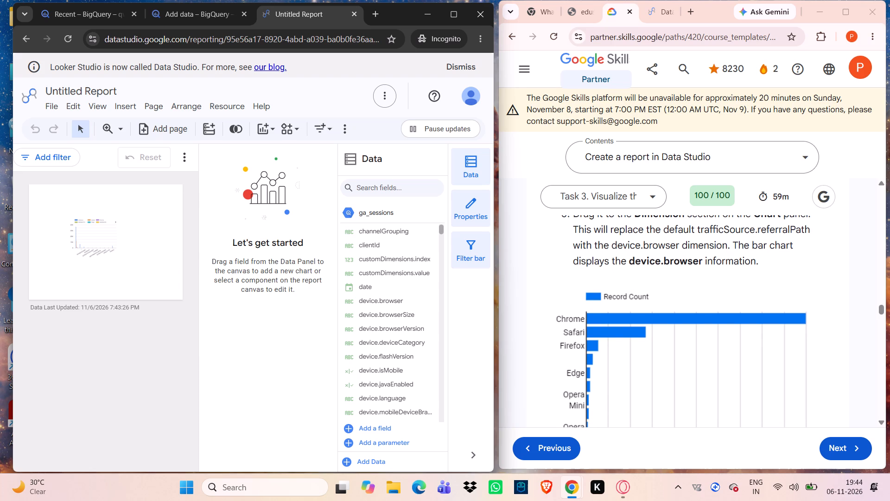
{"action": "scroll", "coordinate": [599, 338], "scroll_direction": "up", "scroll_amount": 1}
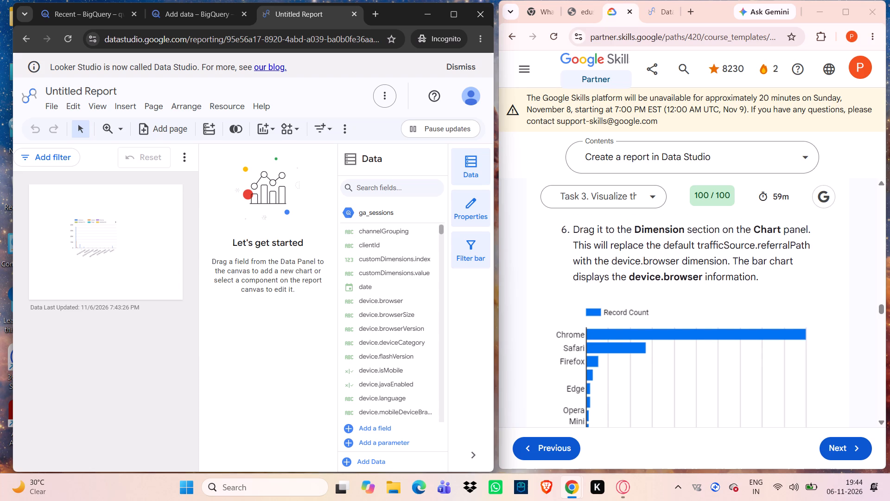
{"action": "scroll", "coordinate": [599, 338], "scroll_direction": "up", "scroll_amount": 1}
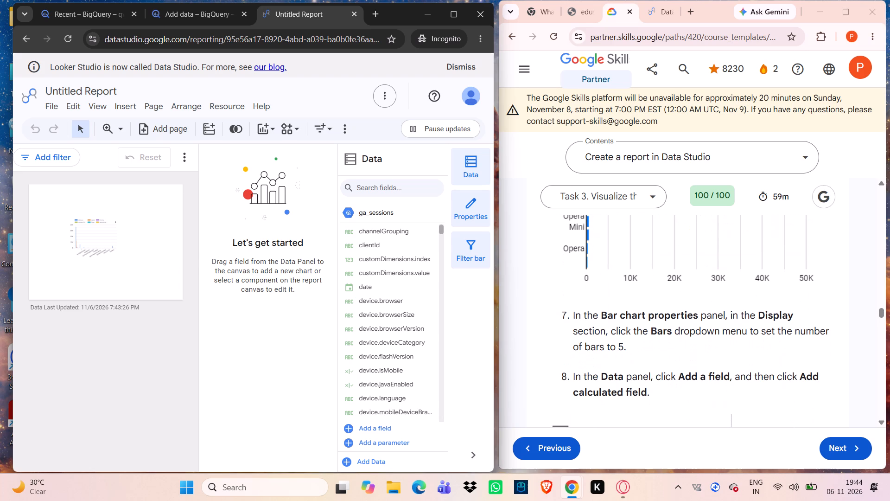
{"action": "scroll", "coordinate": [599, 338], "scroll_direction": "up", "scroll_amount": 3}
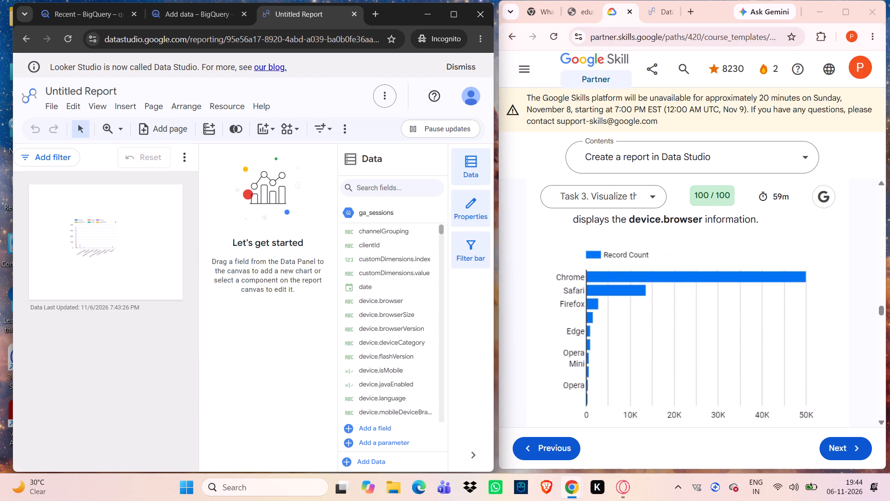
{"action": "scroll", "coordinate": [599, 338], "scroll_direction": "up", "scroll_amount": 2}
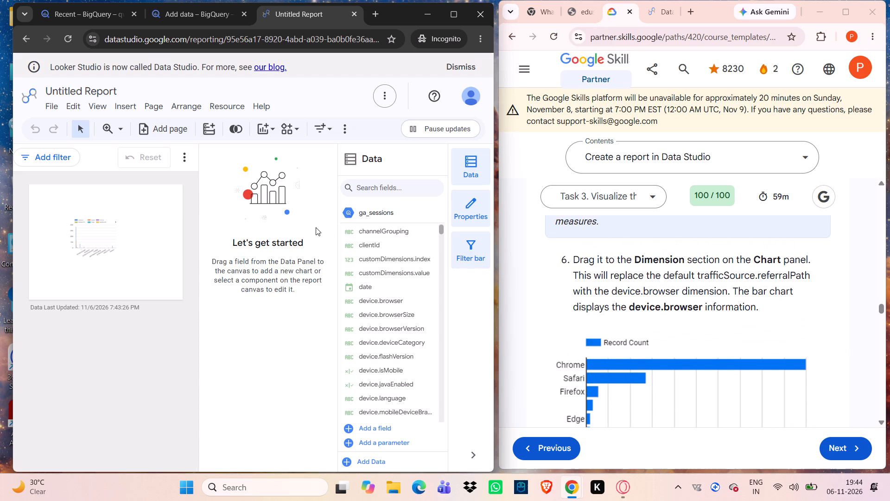
Select the bar chart on the canvas and review its setup down to the Display section against the lab's step 7.
{"action": "left_click", "coordinate": [139, 231]}
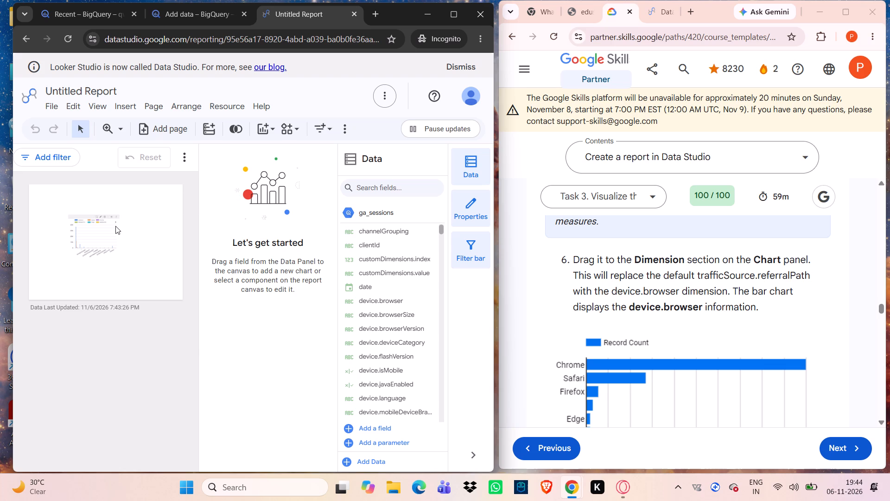
{"action": "left_click", "coordinate": [115, 226]}
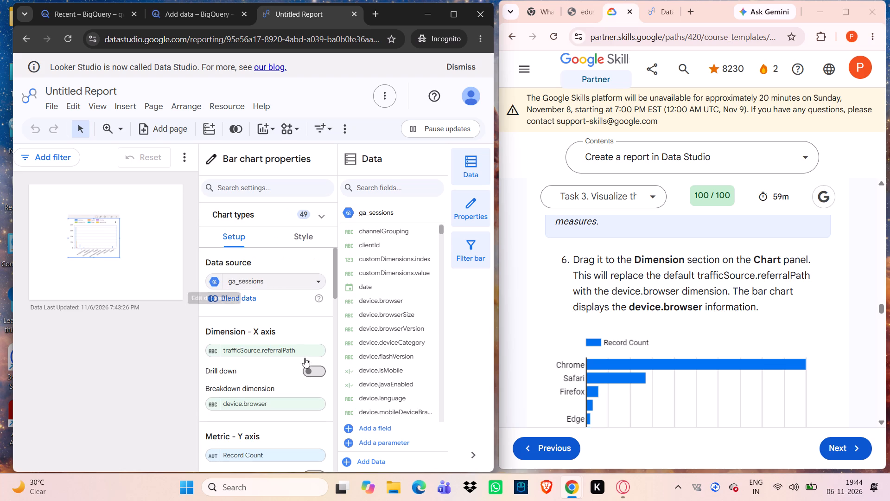
{"action": "scroll", "coordinate": [309, 318], "scroll_direction": "down", "scroll_amount": 3}
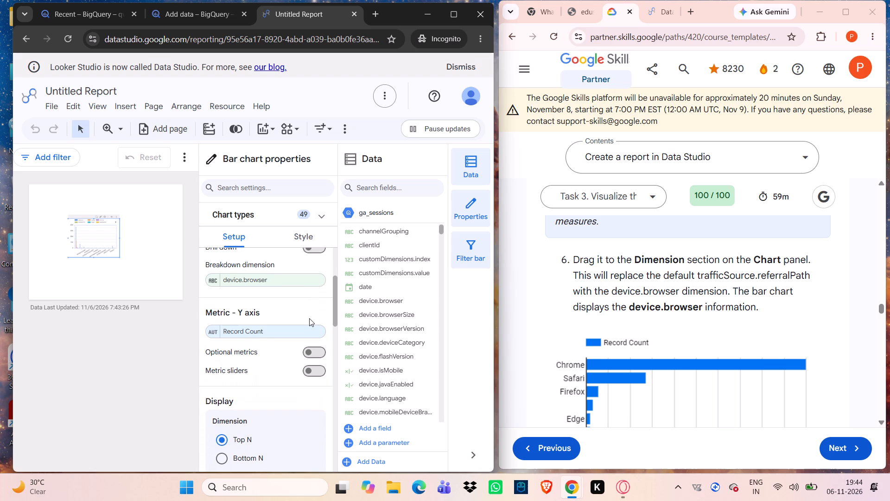
{"action": "scroll", "coordinate": [686, 372], "scroll_direction": "down", "scroll_amount": 3}
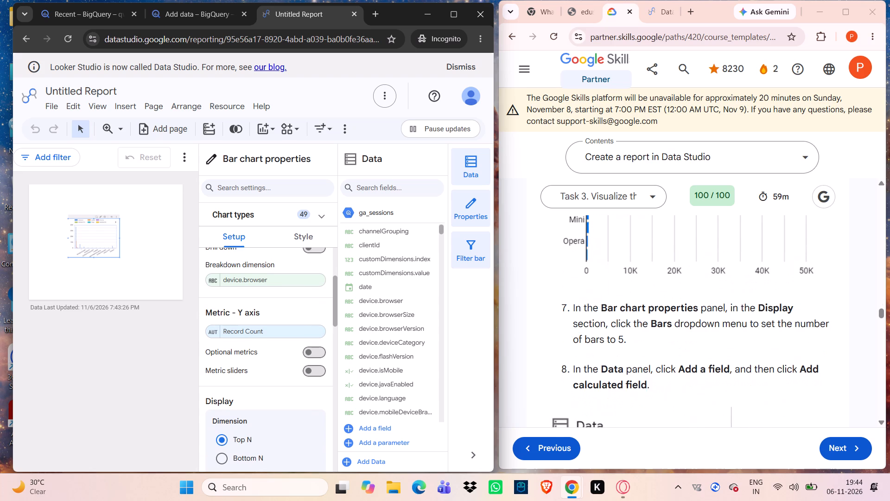
{"action": "scroll", "coordinate": [686, 372], "scroll_direction": "down", "scroll_amount": 1}
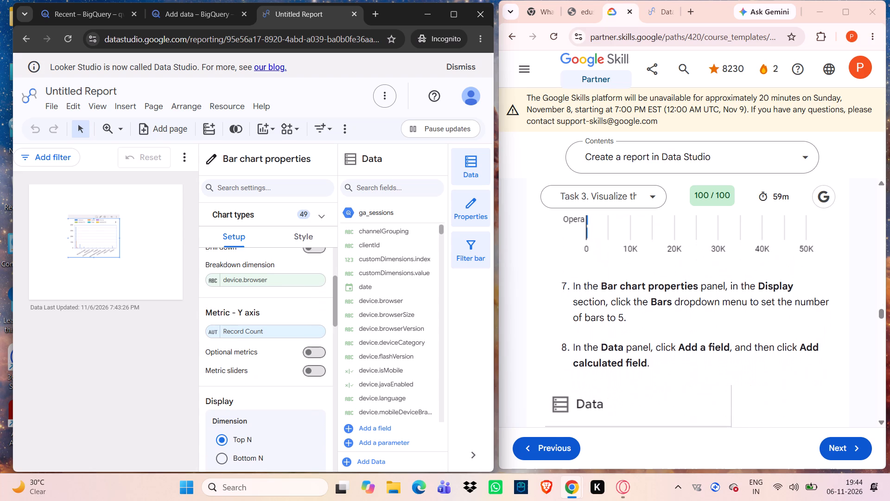
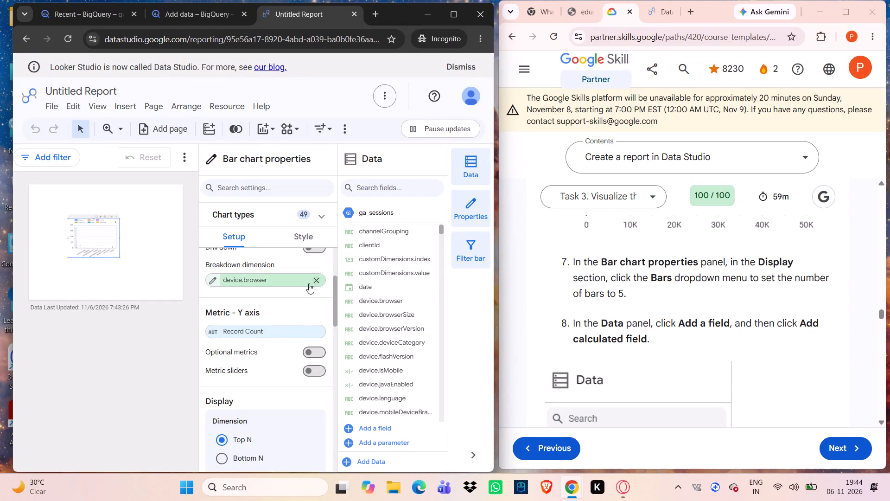
Look through the bar chart's setup, including the Display section's number of bars and series, against the lab's step 7.
{"action": "scroll", "coordinate": [309, 283], "scroll_direction": "up", "scroll_amount": 4}
{"action": "scroll", "coordinate": [309, 283], "scroll_direction": "down", "scroll_amount": 2}
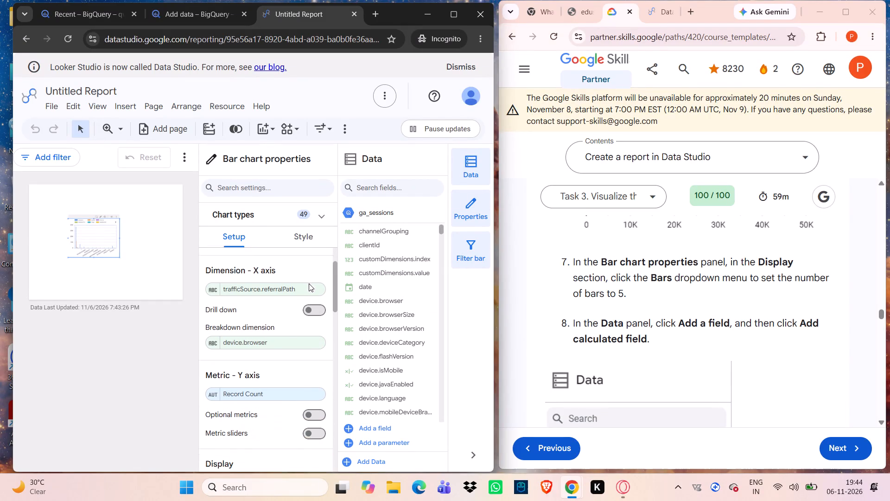
{"action": "scroll", "coordinate": [309, 283], "scroll_direction": "down", "scroll_amount": 8}
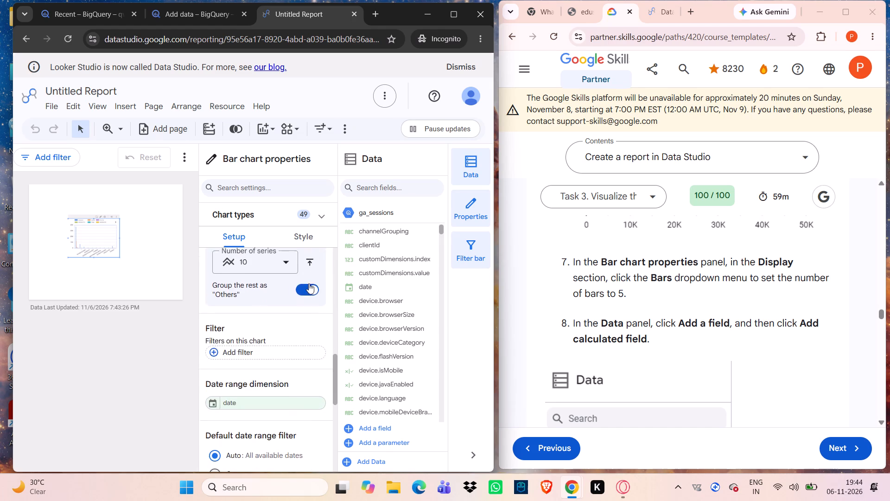
{"action": "scroll", "coordinate": [309, 283], "scroll_direction": "down", "scroll_amount": 3}
{"action": "scroll", "coordinate": [309, 283], "scroll_direction": "up", "scroll_amount": 3}
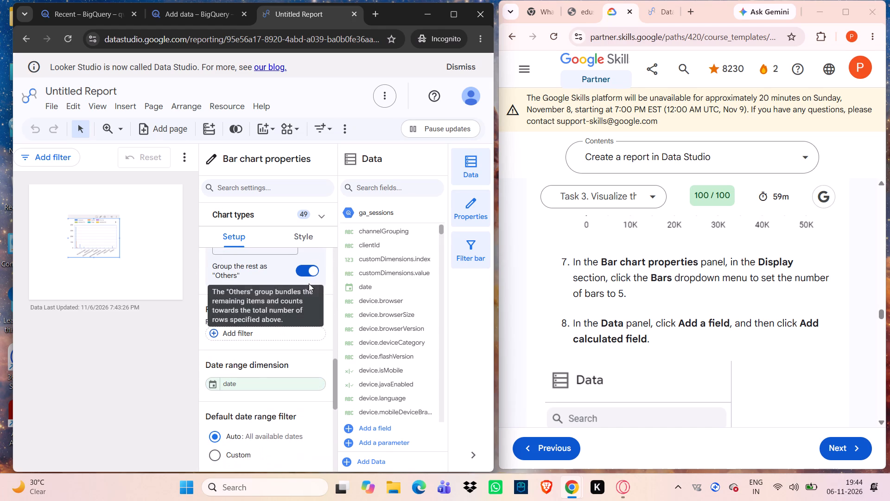
{"action": "scroll", "coordinate": [309, 283], "scroll_direction": "up", "scroll_amount": 2}
{"action": "scroll", "coordinate": [248, 421], "scroll_direction": "up", "scroll_amount": 3}
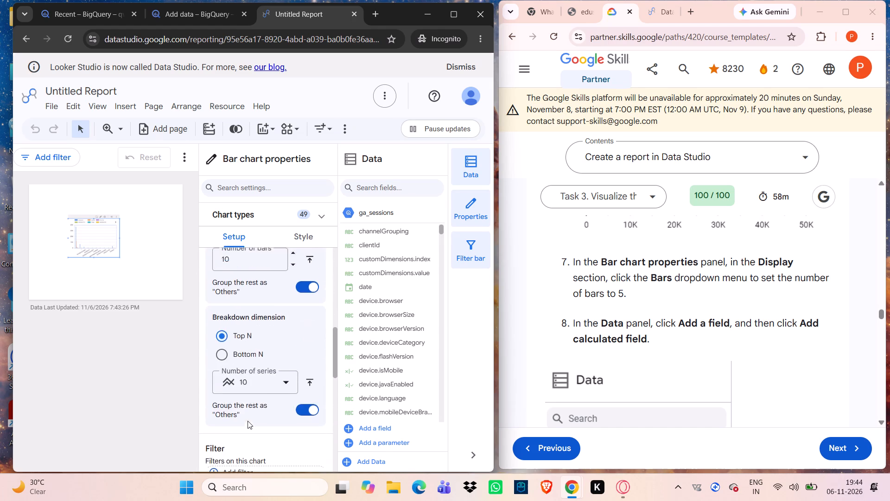
{"action": "scroll", "coordinate": [248, 421], "scroll_direction": "up", "scroll_amount": 9}
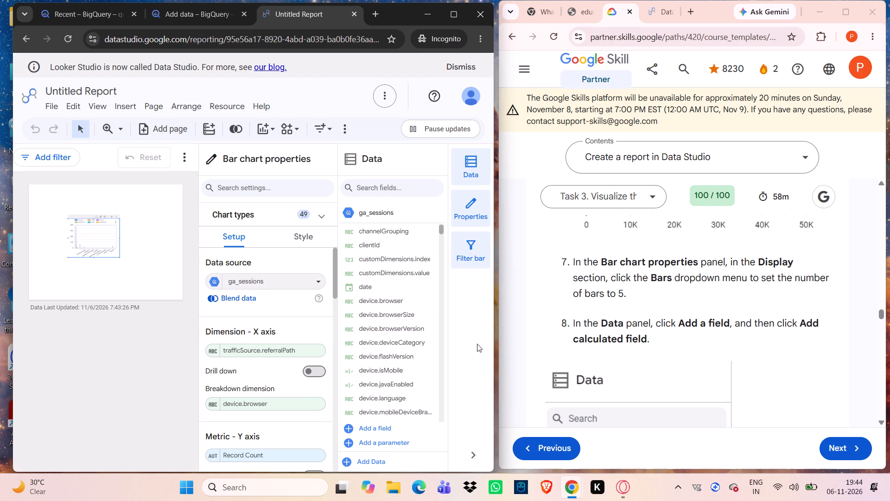
{"action": "scroll", "coordinate": [597, 337], "scroll_direction": "down", "scroll_amount": 1}
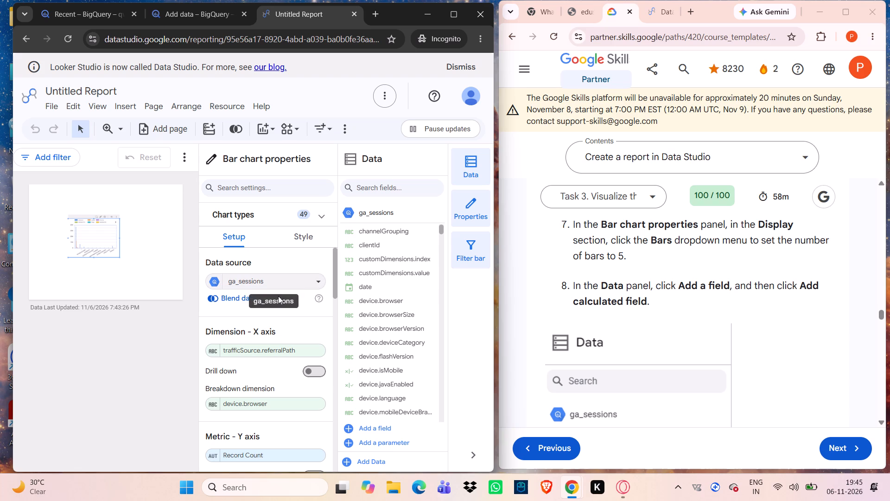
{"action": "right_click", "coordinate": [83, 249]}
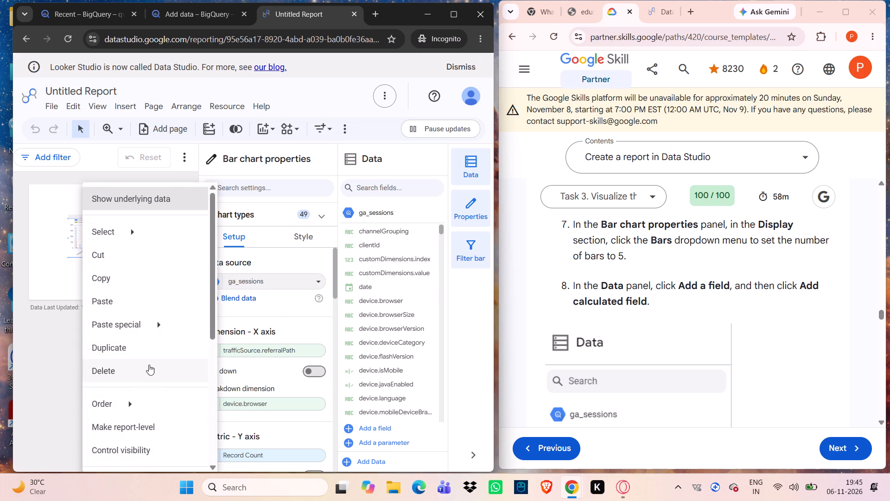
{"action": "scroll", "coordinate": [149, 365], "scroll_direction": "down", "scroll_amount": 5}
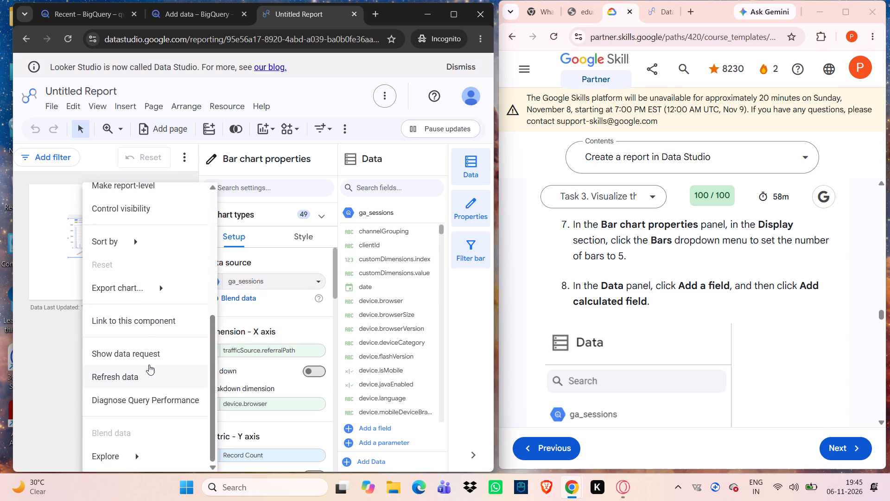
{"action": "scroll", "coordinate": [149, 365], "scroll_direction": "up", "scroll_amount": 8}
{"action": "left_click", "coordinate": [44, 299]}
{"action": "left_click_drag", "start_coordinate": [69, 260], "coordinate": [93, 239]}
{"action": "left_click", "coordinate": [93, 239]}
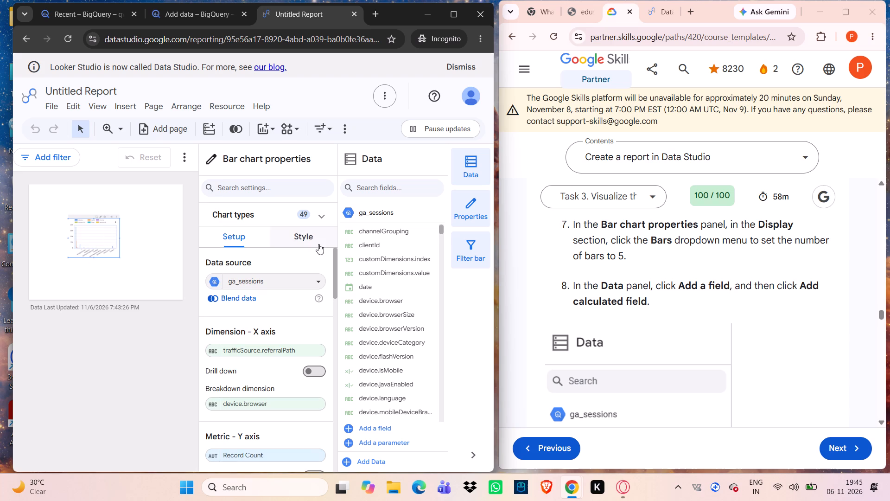
Search the ga_sessions fields for "calculated" and clear the search.
{"action": "left_click", "coordinate": [413, 189]}
{"action": "type", "text": "cal"}
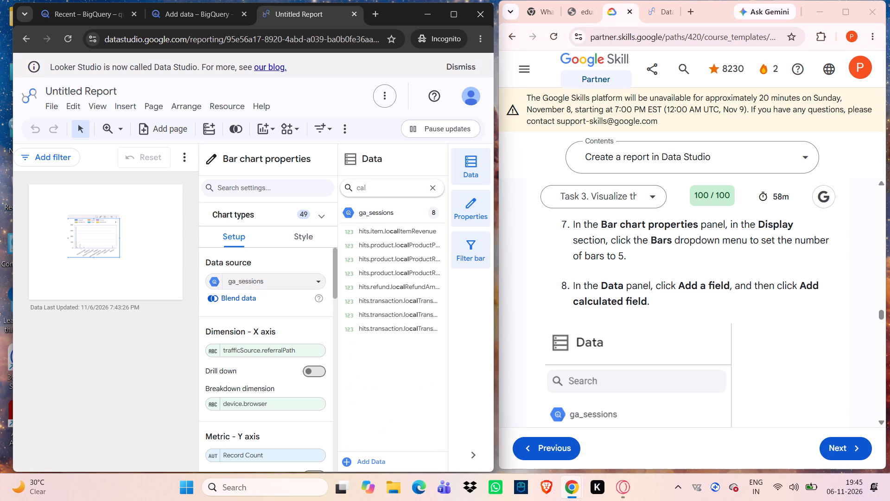
{"action": "type", "text": "culated"}
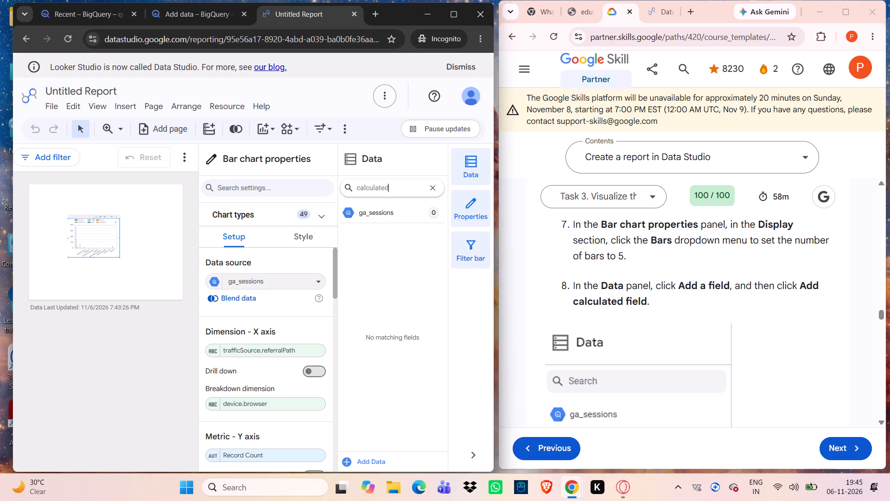
{"action": "key", "text": "BackSpace"}
{"action": "key", "text": "BackSpace"}
{"action": "key", "text": "BackSpace"}
{"action": "key", "text": "BackSpace"}
{"action": "key", "text": "BackSpace"}
{"action": "key", "text": "BackSpace"}
{"action": "key", "text": "BackSpace"}
{"action": "key", "text": "BackSpace"}
{"action": "key", "text": "BackSpace"}
{"action": "key", "text": "BackSpace"}
{"action": "key", "text": "BackSpace"}
{"action": "key", "text": "BackSpace"}
{"action": "key", "text": "BackSpace"}
Reread the lab's steps 7 and 8 on the number of bars and adding a calculated field, checking the bar chart properties.
{"action": "scroll", "coordinate": [741, 273], "scroll_direction": "up", "scroll_amount": 1}
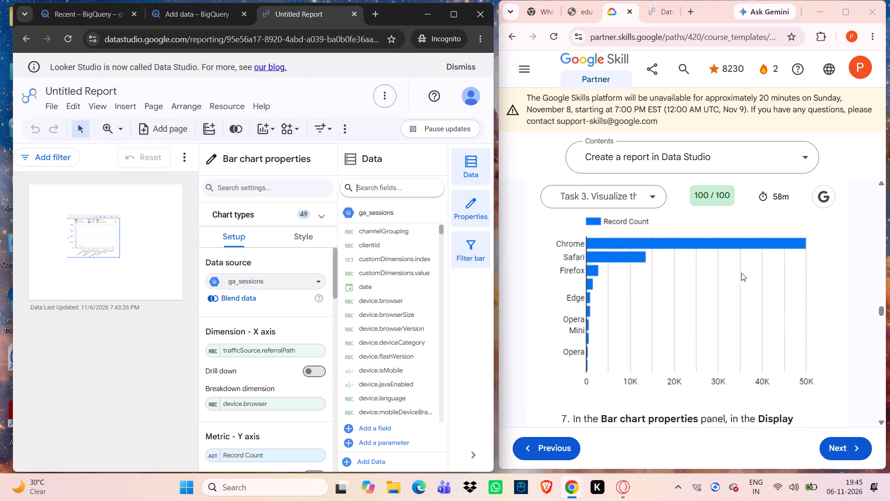
{"action": "scroll", "coordinate": [741, 273], "scroll_direction": "up", "scroll_amount": 1}
{"action": "scroll", "coordinate": [741, 273], "scroll_direction": "down", "scroll_amount": 1}
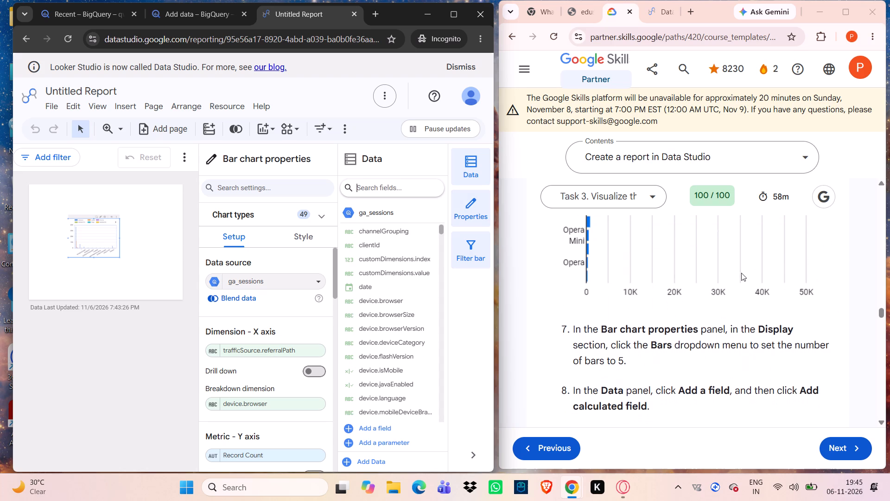
{"action": "scroll", "coordinate": [741, 273], "scroll_direction": "down", "scroll_amount": 1}
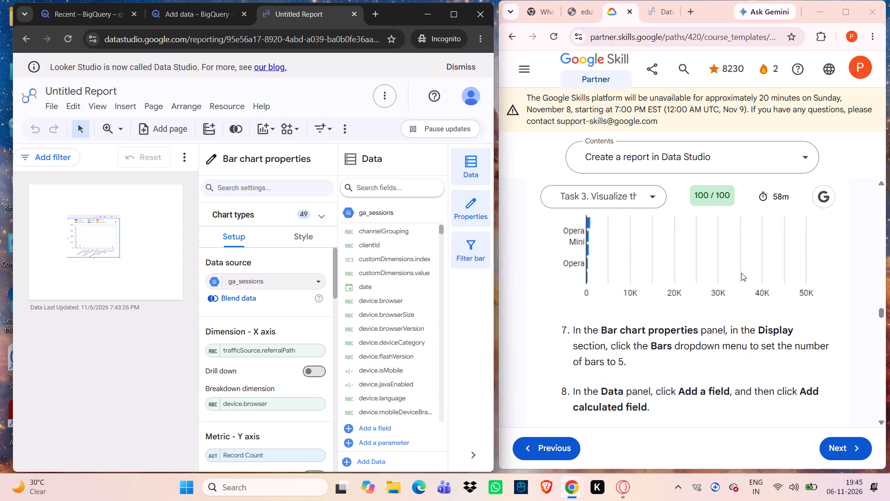
{"action": "left_click", "coordinate": [475, 210]}
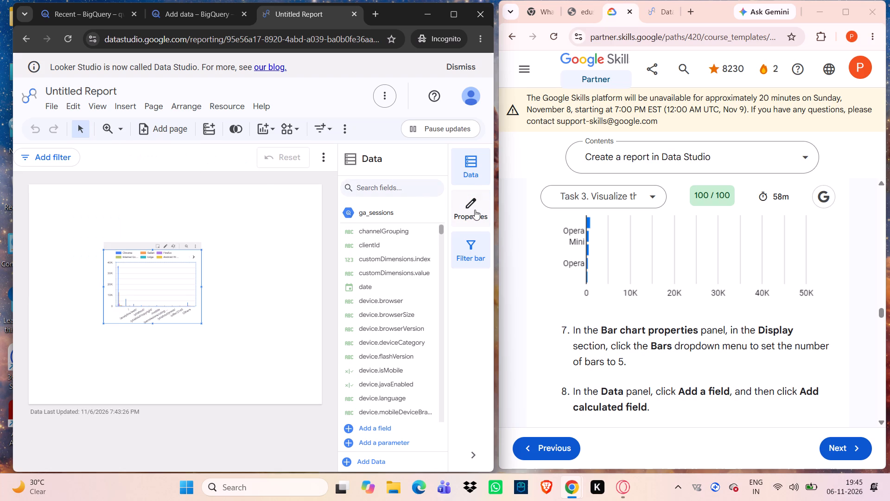
{"action": "left_click", "coordinate": [475, 210]}
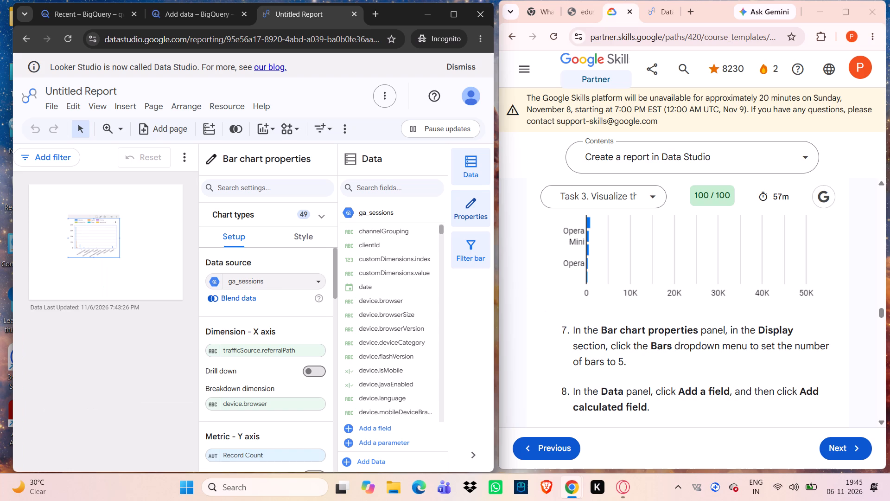
{"action": "scroll", "coordinate": [583, 349], "scroll_direction": "down", "scroll_amount": 1}
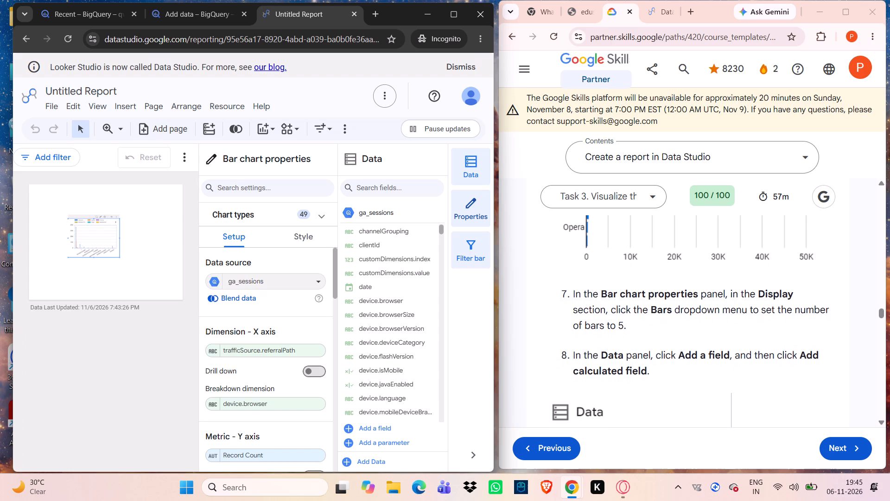
{"action": "scroll", "coordinate": [583, 349], "scroll_direction": "down", "scroll_amount": 1}
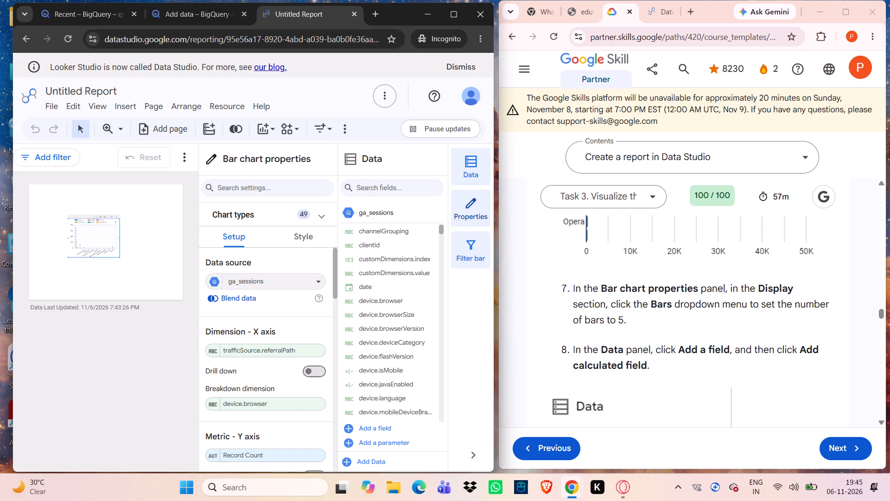
{"action": "left_click_drag", "start_coordinate": [583, 349], "coordinate": [468, 361]}
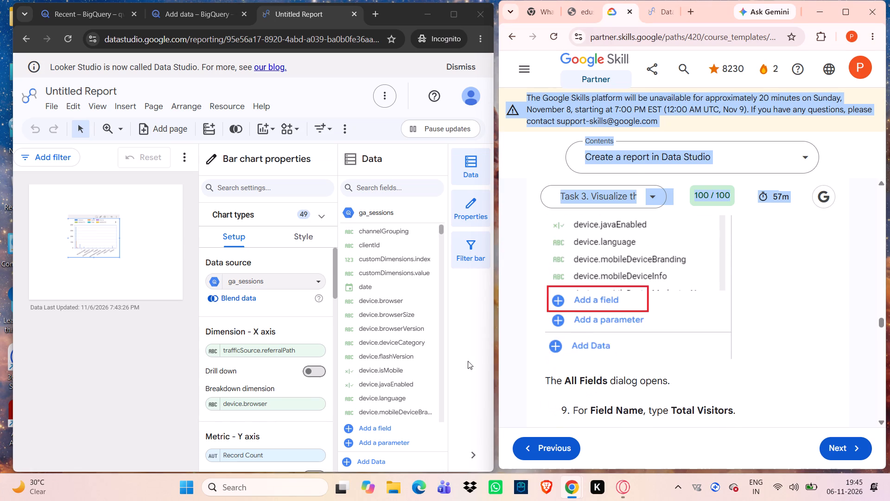
{"action": "left_click_drag", "start_coordinate": [468, 361], "coordinate": [610, 323]}
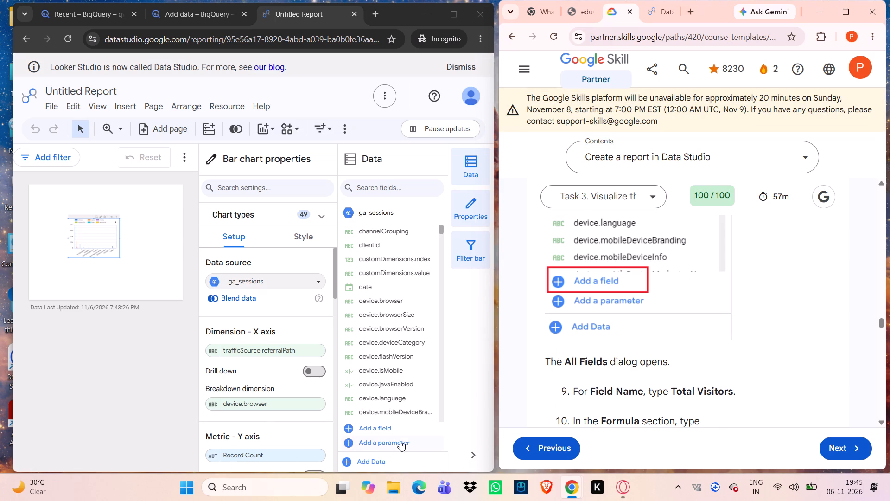
{"action": "scroll", "coordinate": [578, 410], "scroll_direction": "up", "scroll_amount": 3}
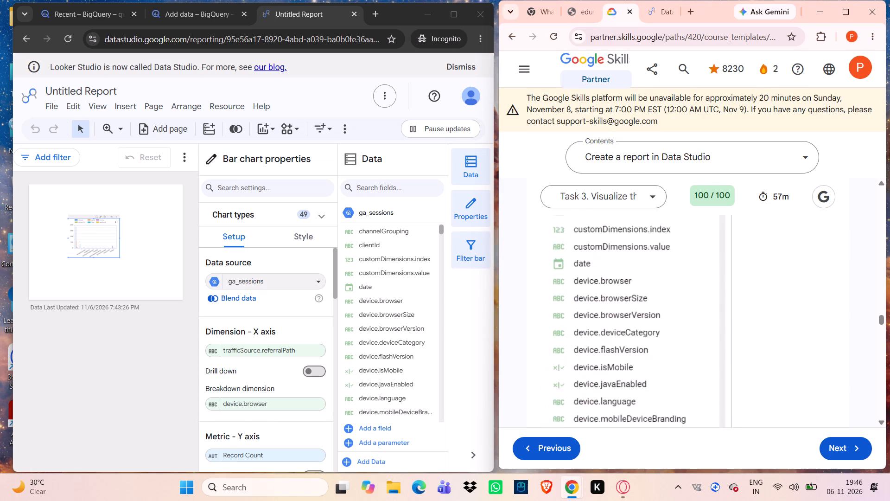
{"action": "scroll", "coordinate": [578, 410], "scroll_direction": "up", "scroll_amount": 7}
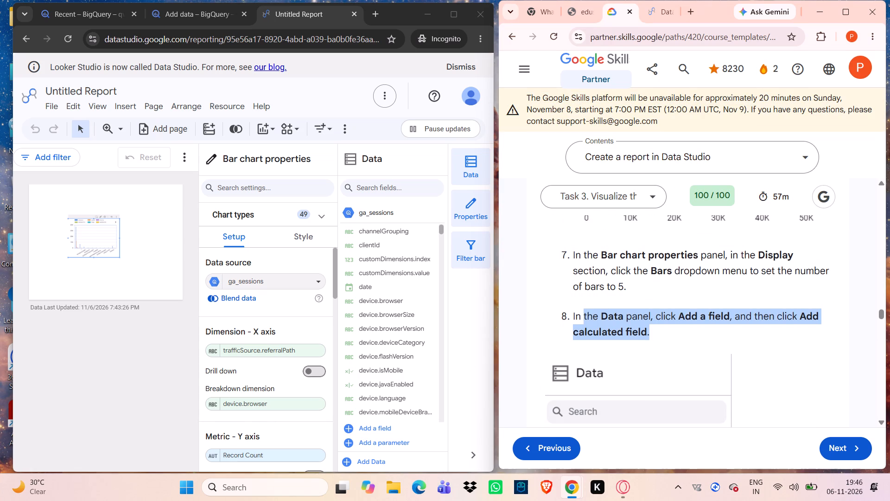
{"action": "left_click", "coordinate": [761, 358]}
{"action": "scroll", "coordinate": [675, 384], "scroll_direction": "down", "scroll_amount": 1}
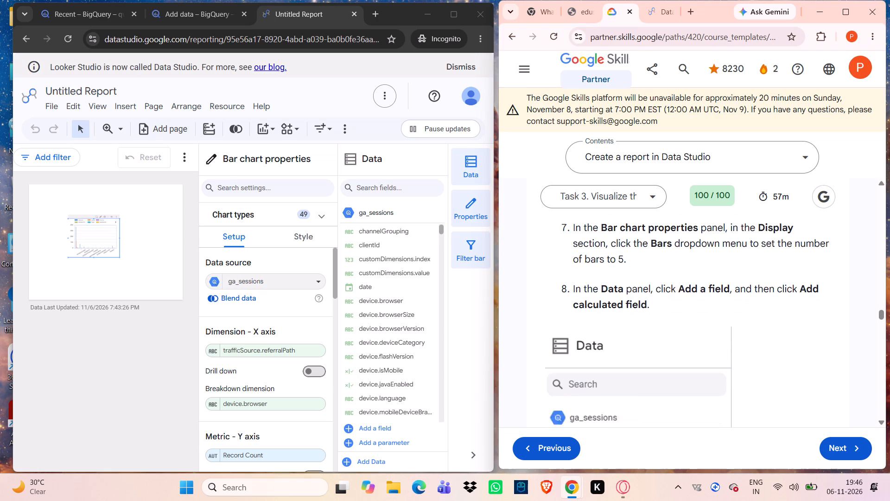
{"action": "scroll", "coordinate": [675, 384], "scroll_direction": "down", "scroll_amount": 1}
Start a new calculated field in ga_sessions, consulting the lab's steps for its name and formula.
{"action": "left_click", "coordinate": [375, 430]}
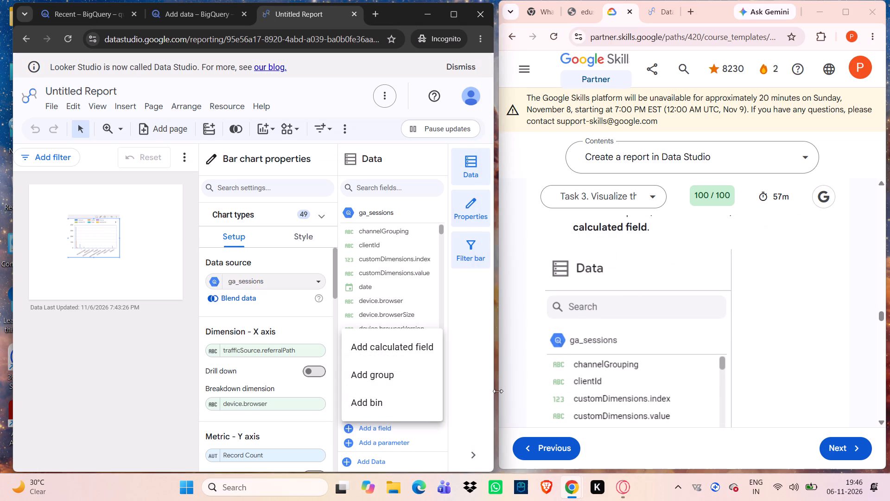
{"action": "scroll", "coordinate": [576, 385], "scroll_direction": "down", "scroll_amount": 10}
{"action": "scroll", "coordinate": [576, 385], "scroll_direction": "up", "scroll_amount": 1}
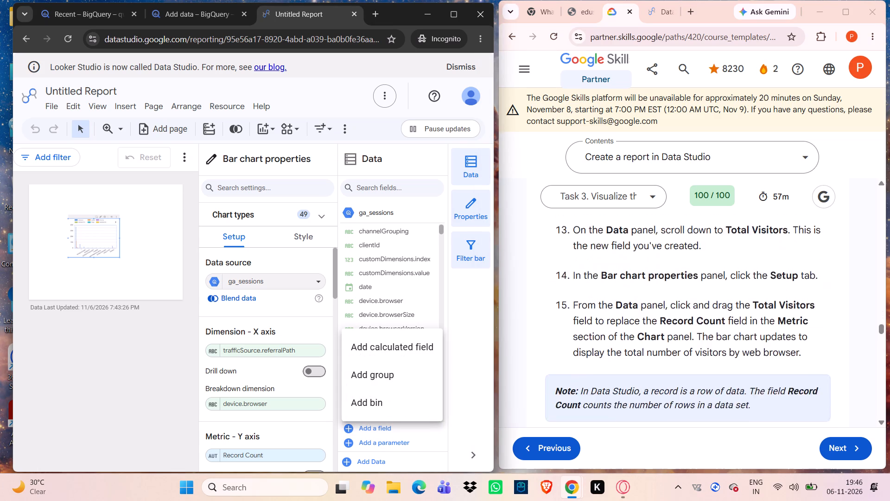
{"action": "scroll", "coordinate": [576, 385], "scroll_direction": "up", "scroll_amount": 4}
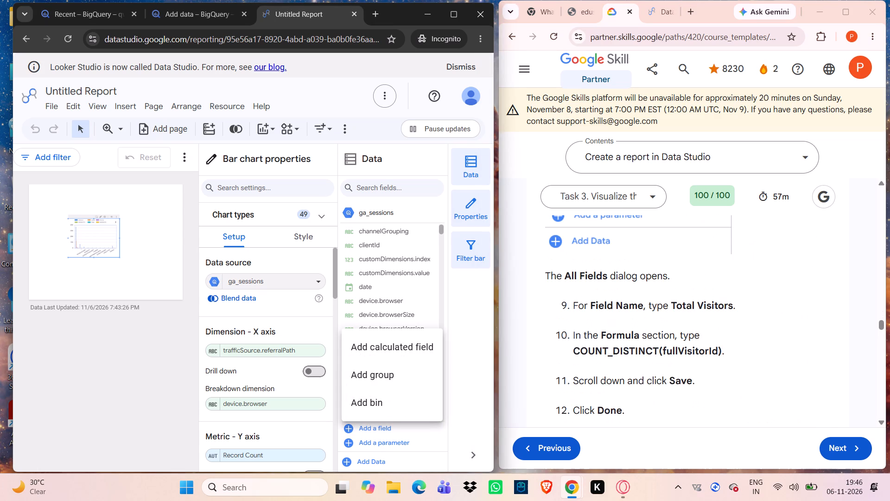
{"action": "scroll", "coordinate": [576, 385], "scroll_direction": "up", "scroll_amount": 2}
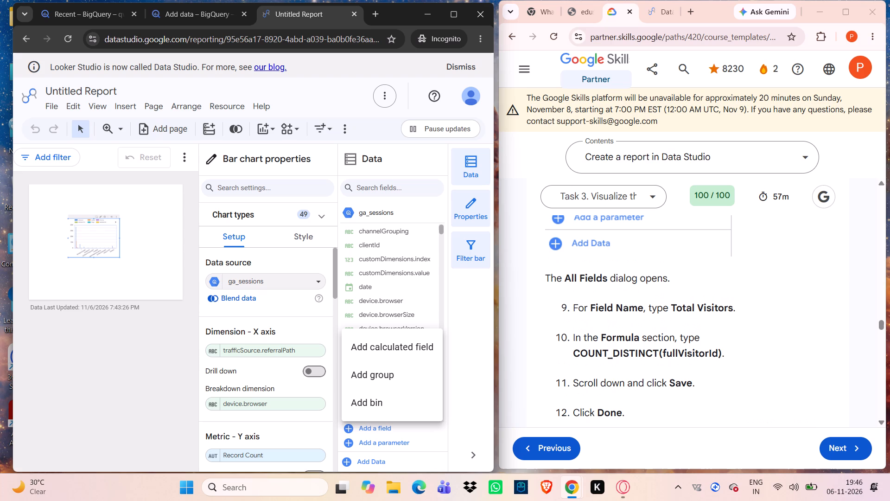
{"action": "scroll", "coordinate": [576, 385], "scroll_direction": "up", "scroll_amount": 2}
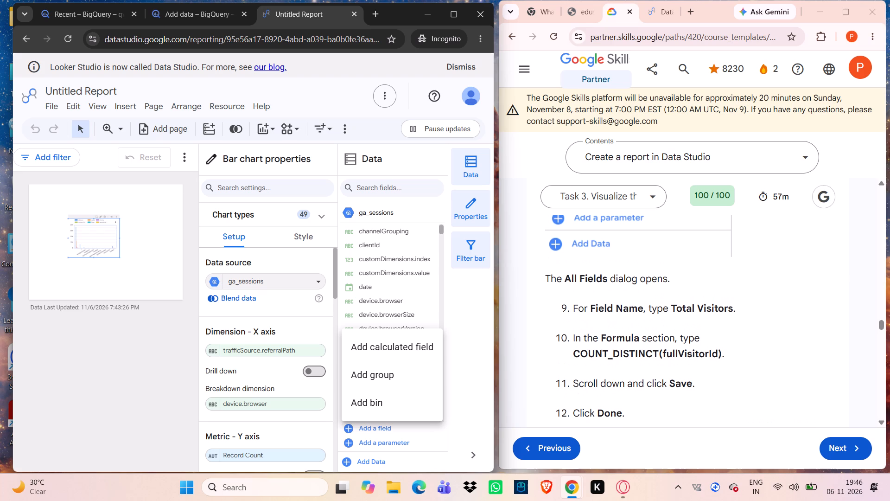
{"action": "left_click", "coordinate": [418, 349]}
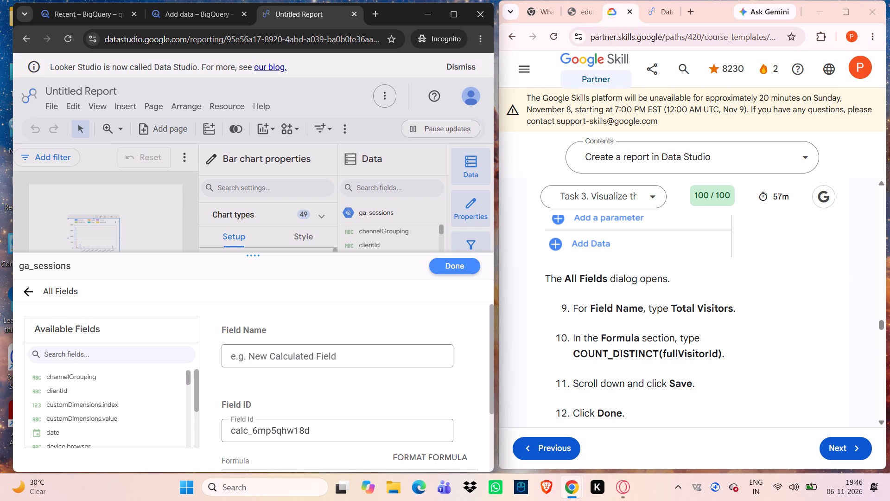
Name the new calculated field Total Visitors, copying the name from the lab's step 9.
{"action": "left_click_drag", "start_coordinate": [670, 309], "coordinate": [734, 315]}
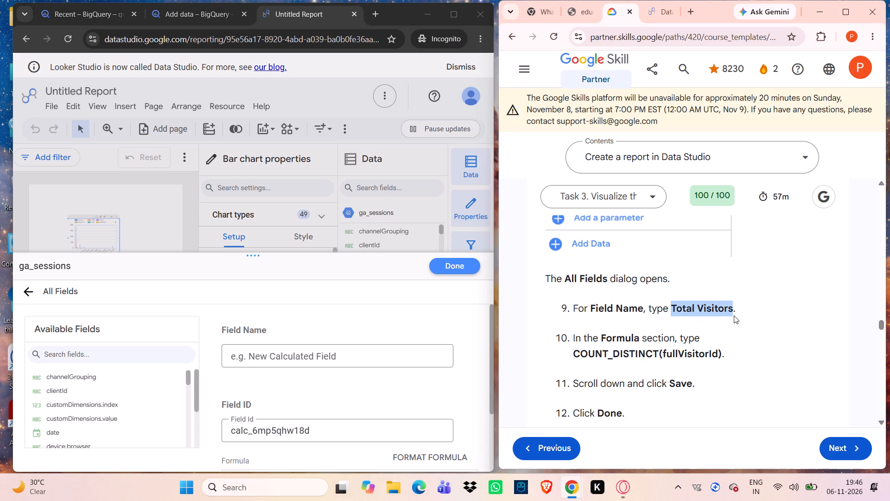
{"action": "left_click_drag", "start_coordinate": [734, 315], "coordinate": [731, 312]}
{"action": "key", "text": "ctrl+c"}
{"action": "left_click", "coordinate": [398, 358]}
{"action": "key", "text": "ctrl+v"}
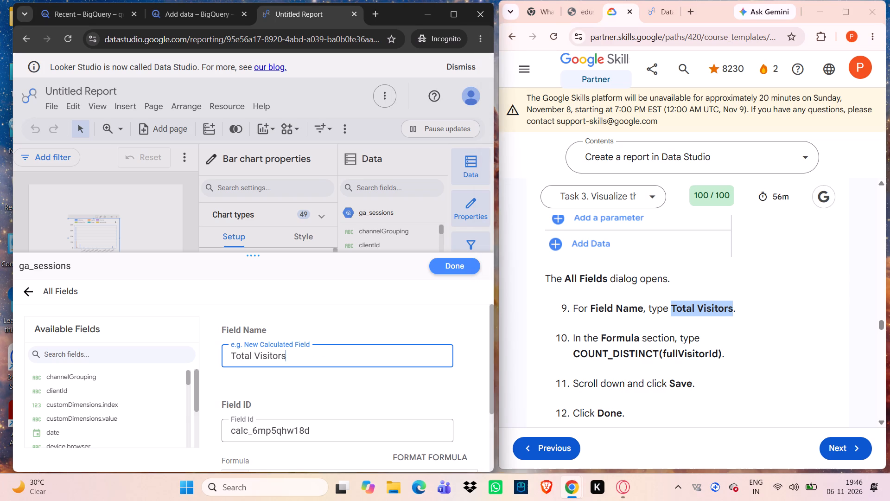
Enter COUNT_DISTINCT(fullVisitorId) as the formula of the Total Visitors field, copying it from the lab's step 10.
{"action": "scroll", "coordinate": [617, 359], "scroll_direction": "down", "scroll_amount": 1}
{"action": "scroll", "coordinate": [412, 404], "scroll_direction": "down", "scroll_amount": 1}
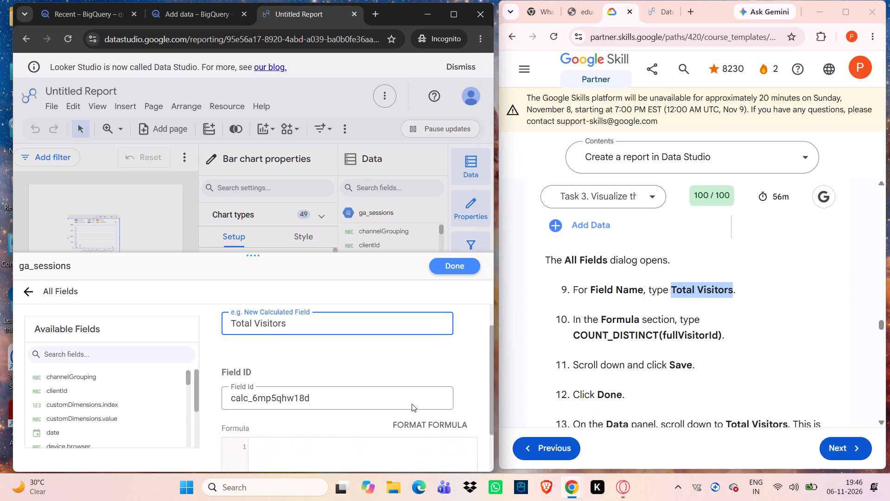
{"action": "scroll", "coordinate": [412, 404], "scroll_direction": "down", "scroll_amount": 3}
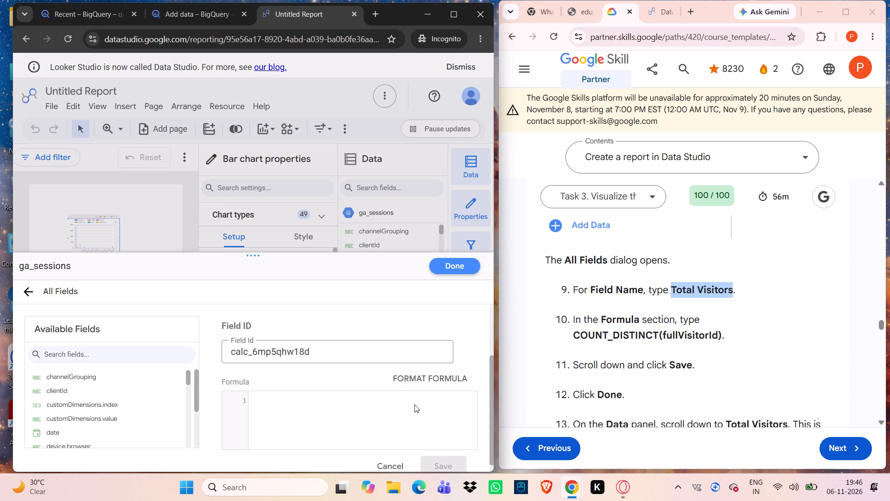
{"action": "left_click", "coordinate": [307, 403]}
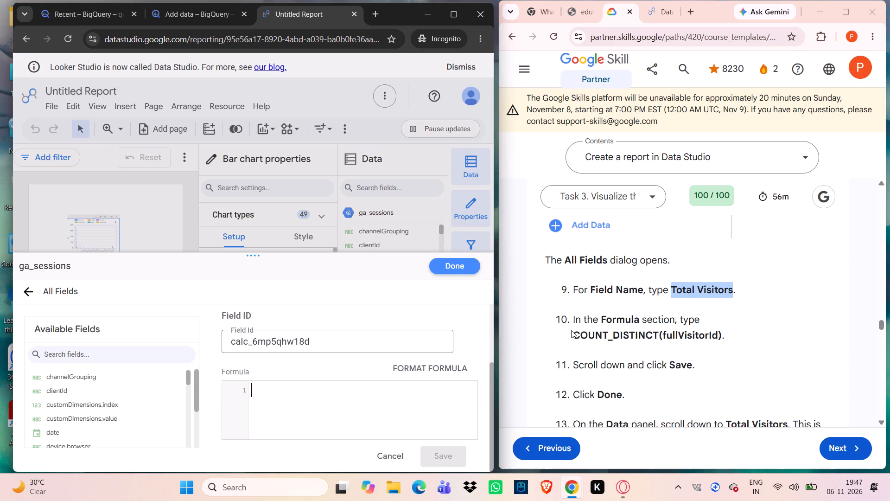
{"action": "left_click_drag", "start_coordinate": [573, 330], "coordinate": [650, 333]}
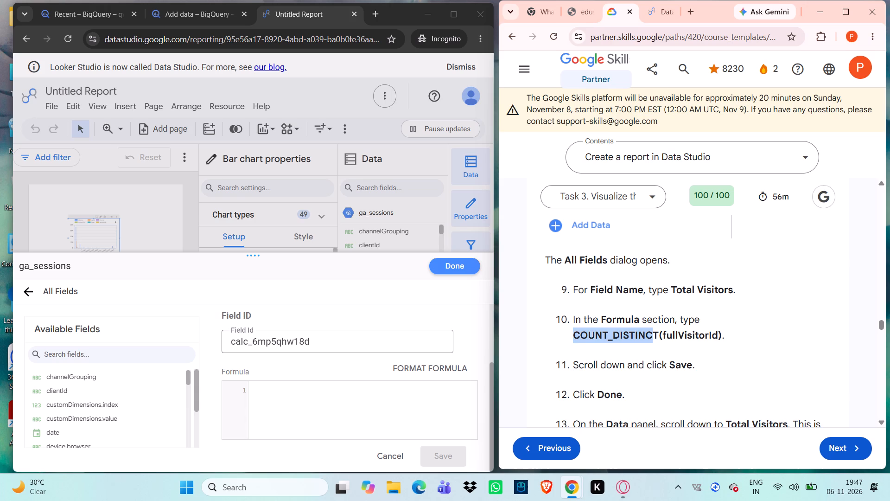
{"action": "left_click_drag", "start_coordinate": [650, 333], "coordinate": [721, 334]}
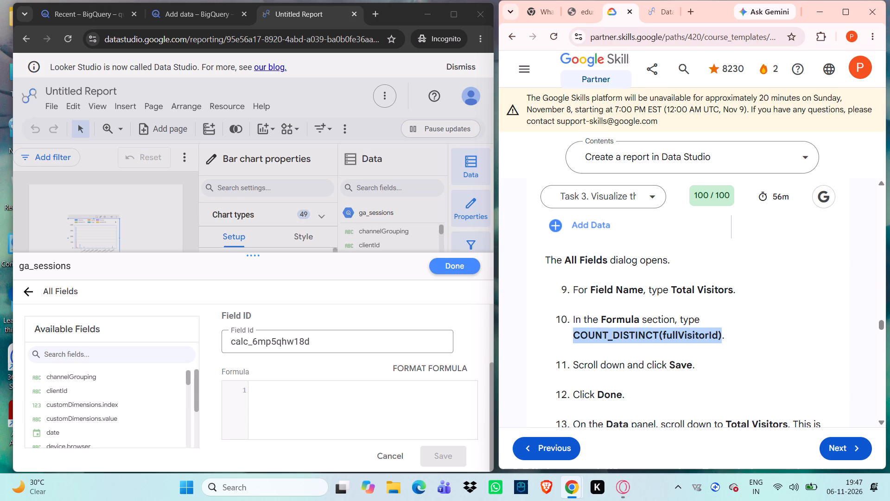
{"action": "key", "text": "ctrl+c"}
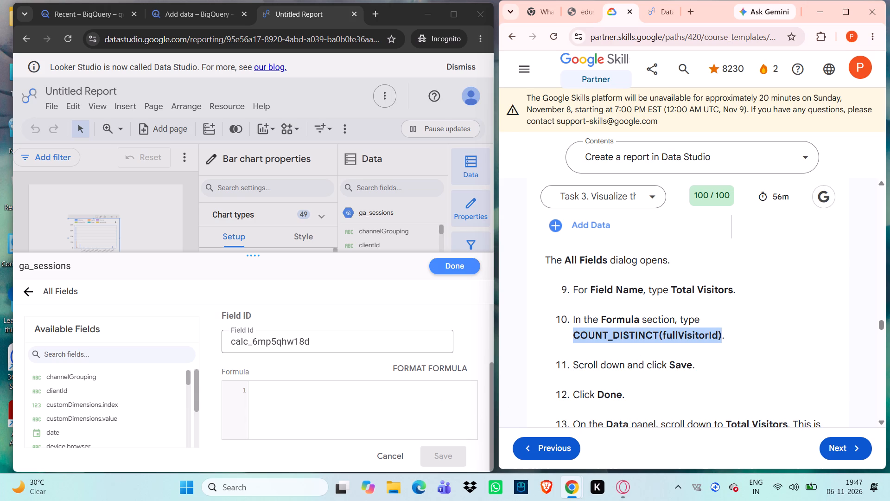
{"action": "left_click", "coordinate": [362, 390]}
{"action": "key", "text": "ctrl+v"}
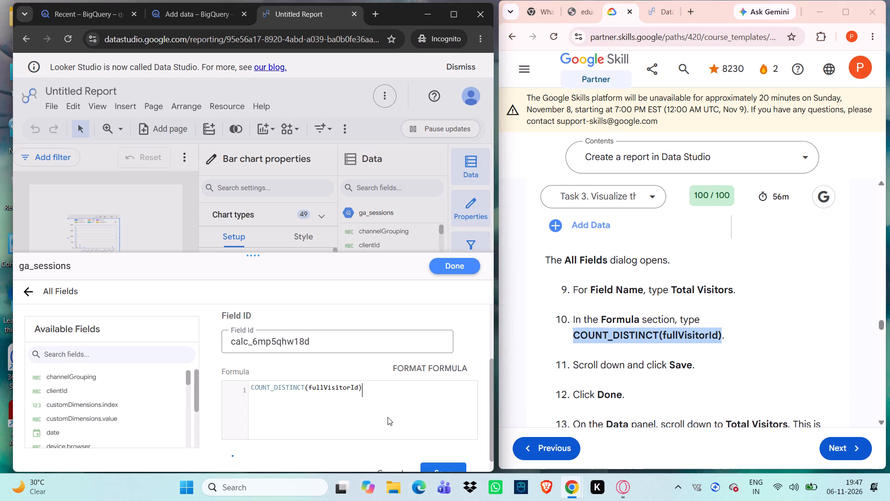
Save the Total Visitors calculated field and close the ga_sessions field editor.
{"action": "scroll", "coordinate": [388, 417], "scroll_direction": "down", "scroll_amount": 1}
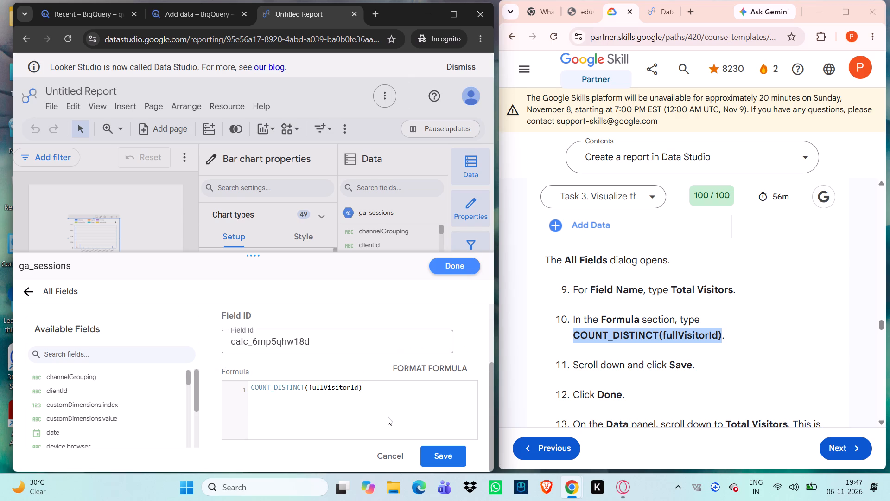
{"action": "scroll", "coordinate": [388, 417], "scroll_direction": "down", "scroll_amount": 1}
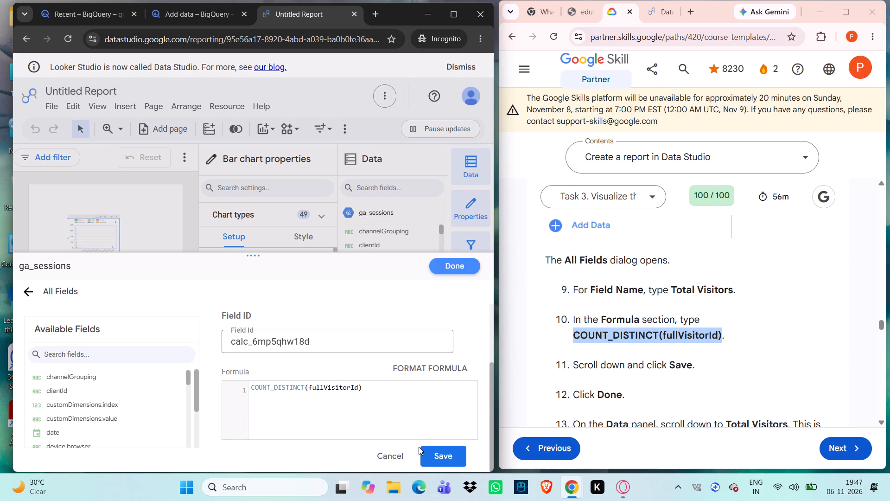
{"action": "left_click", "coordinate": [426, 453]}
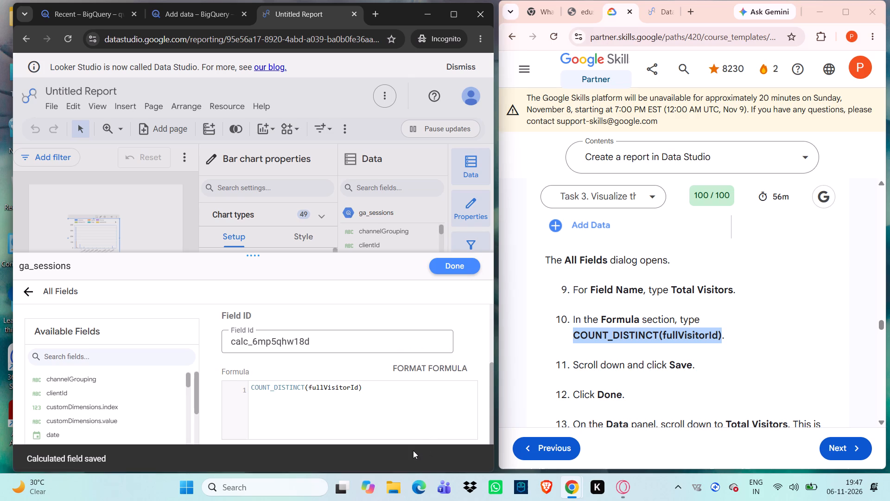
{"action": "scroll", "coordinate": [413, 450], "scroll_direction": "down", "scroll_amount": 2}
{"action": "left_click", "coordinate": [450, 268]}
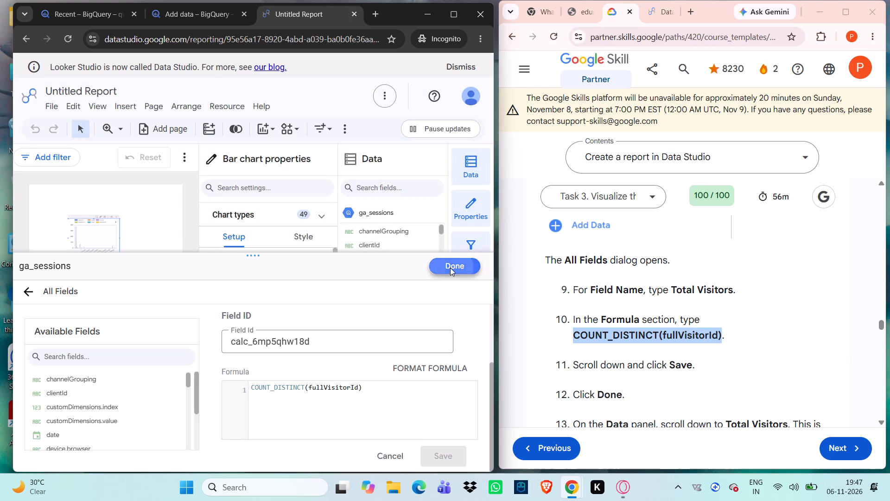
Read the lab's steps 13 to 15 on using Total Visitors and look through the ga_sessions fields for it.
{"action": "scroll", "coordinate": [601, 382], "scroll_direction": "down", "scroll_amount": 2}
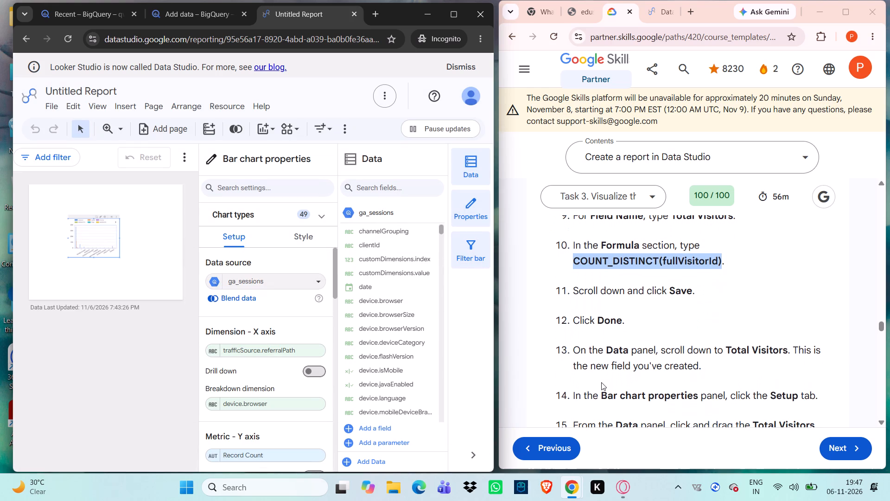
{"action": "scroll", "coordinate": [601, 382], "scroll_direction": "down", "scroll_amount": 1}
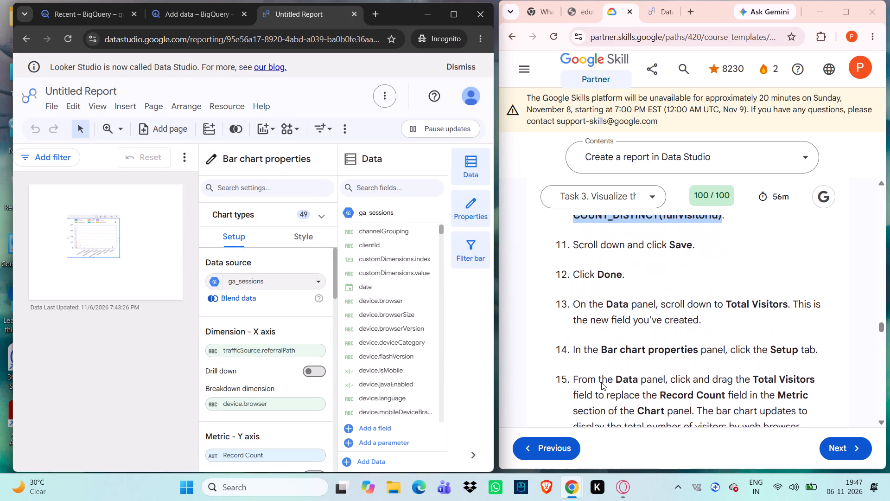
{"action": "scroll", "coordinate": [601, 382], "scroll_direction": "down", "scroll_amount": 3}
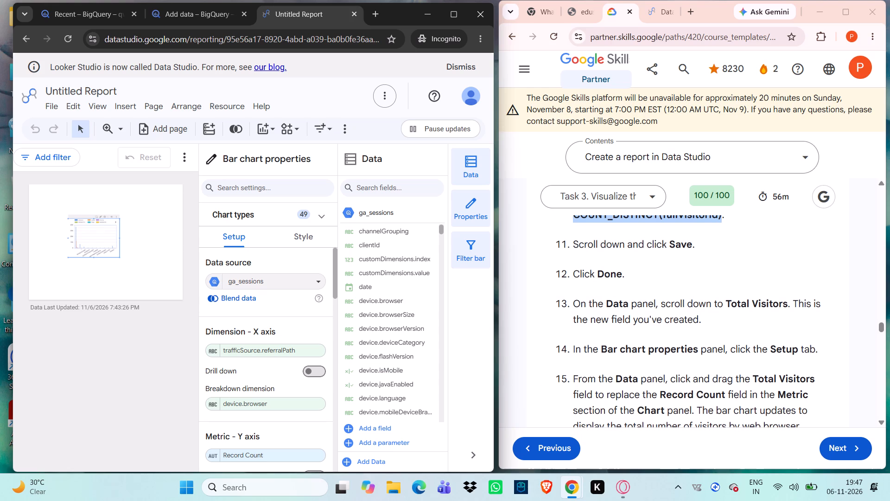
{"action": "scroll", "coordinate": [389, 341], "scroll_direction": "down", "scroll_amount": 7}
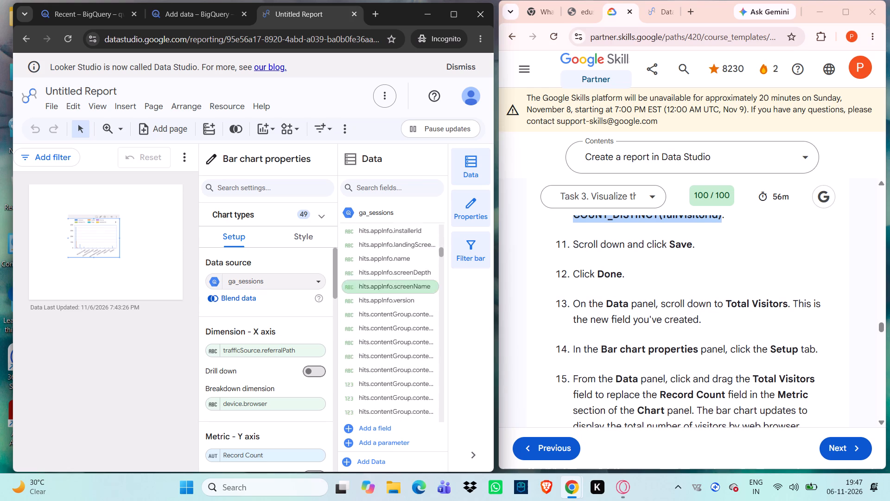
{"action": "scroll", "coordinate": [389, 341], "scroll_direction": "down", "scroll_amount": 2}
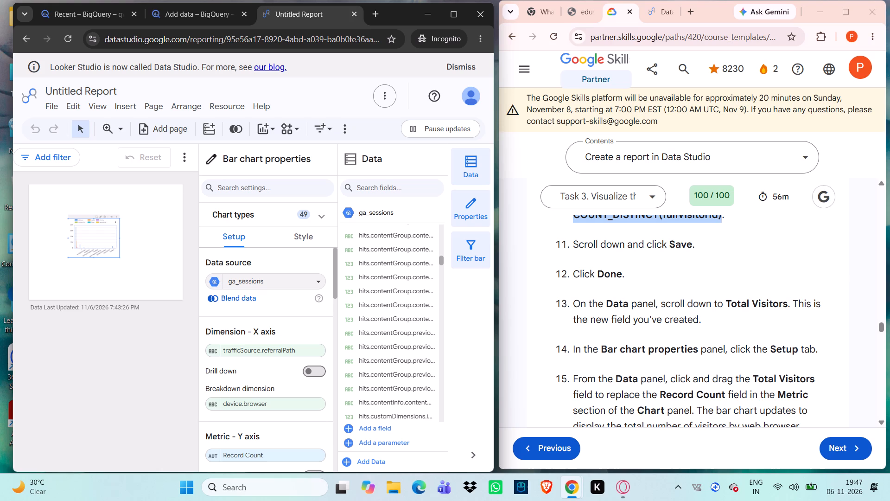
{"action": "scroll", "coordinate": [655, 325], "scroll_direction": "down", "scroll_amount": 1}
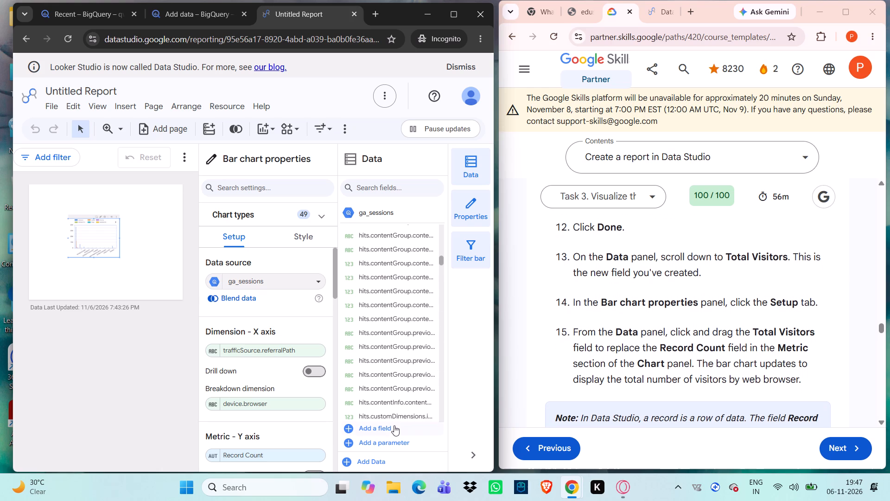
{"action": "scroll", "coordinate": [384, 452], "scroll_direction": "down", "scroll_amount": 2}
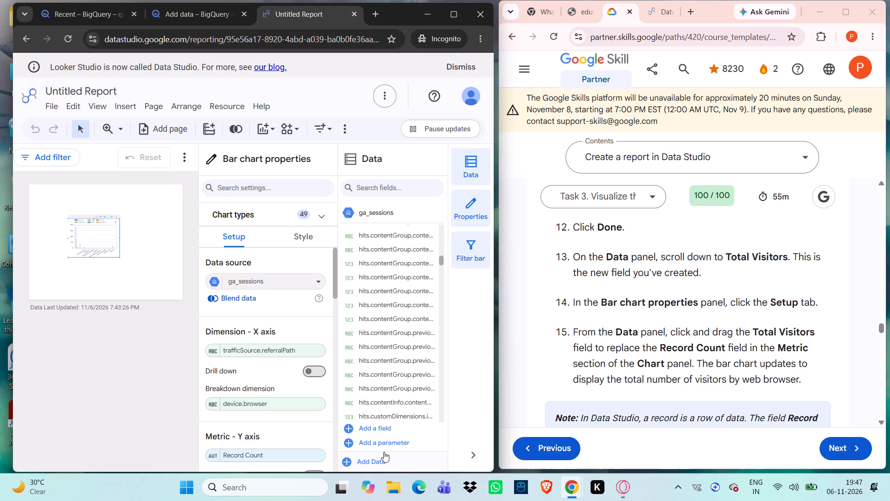
Hide and reopen the bar chart properties and look through the chart's setup options.
{"action": "left_click", "coordinate": [466, 222]}
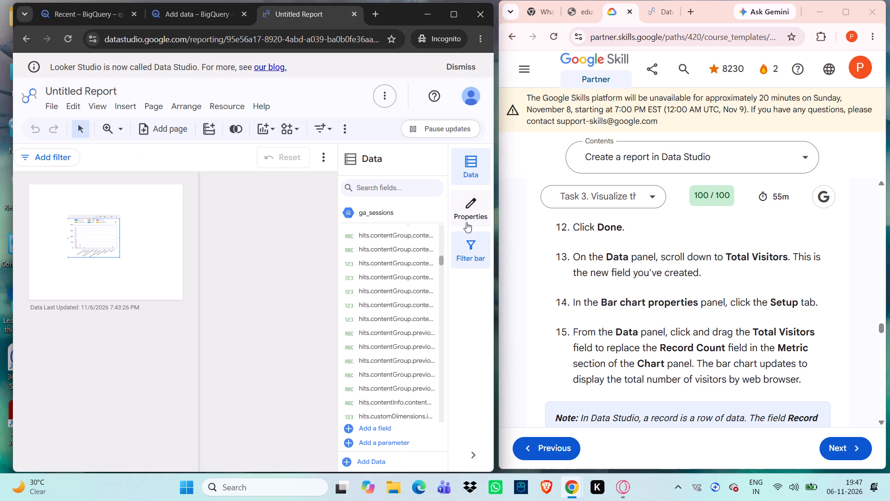
{"action": "left_click", "coordinate": [466, 222]}
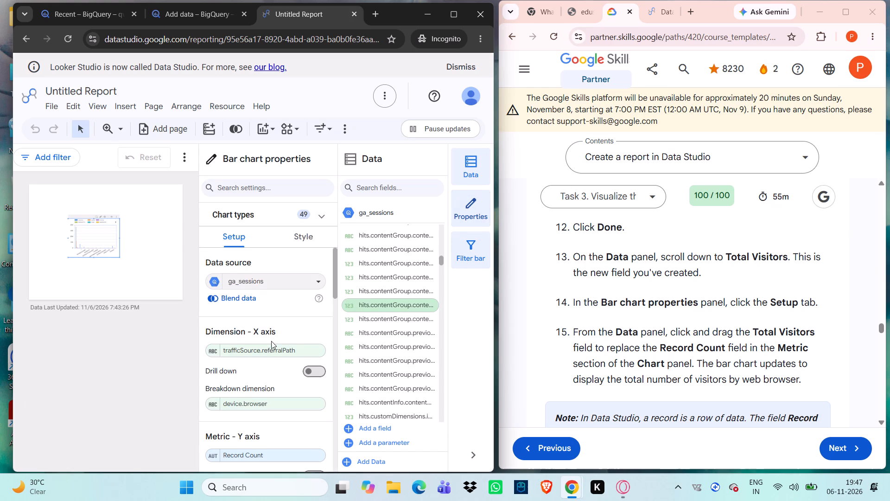
{"action": "scroll", "coordinate": [270, 342], "scroll_direction": "down", "scroll_amount": 1}
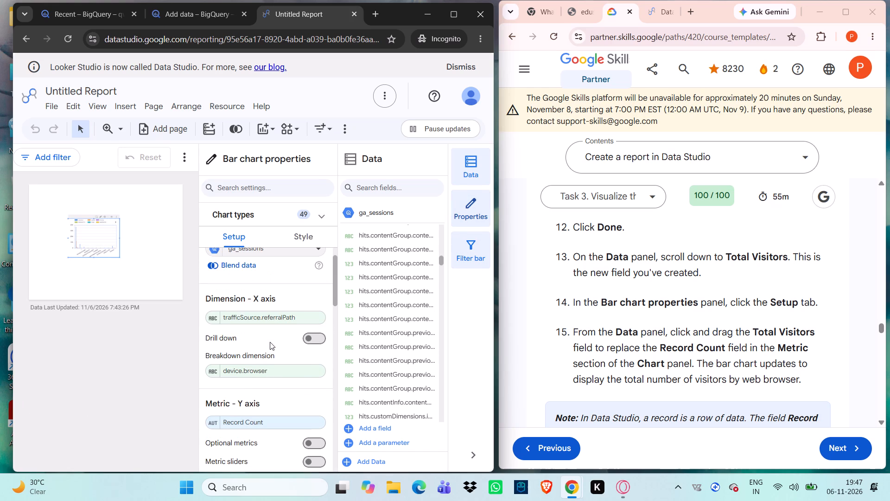
{"action": "scroll", "coordinate": [270, 342], "scroll_direction": "down", "scroll_amount": 6}
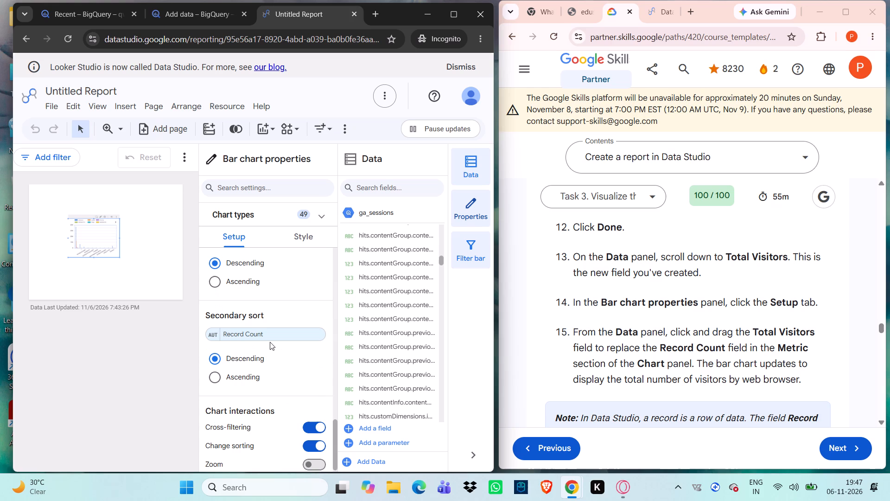
{"action": "scroll", "coordinate": [270, 342], "scroll_direction": "up", "scroll_amount": 9}
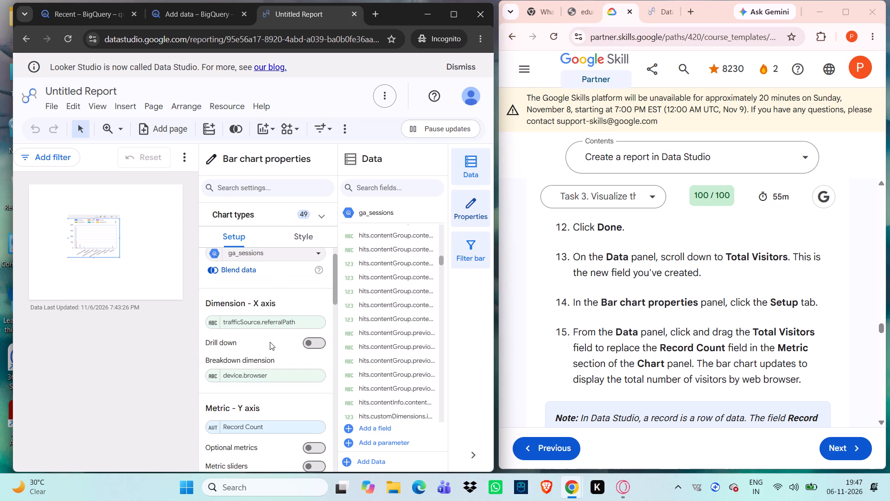
Search the bar chart settings for "set", shortening the search text to "se".
{"action": "left_click", "coordinate": [277, 191]}
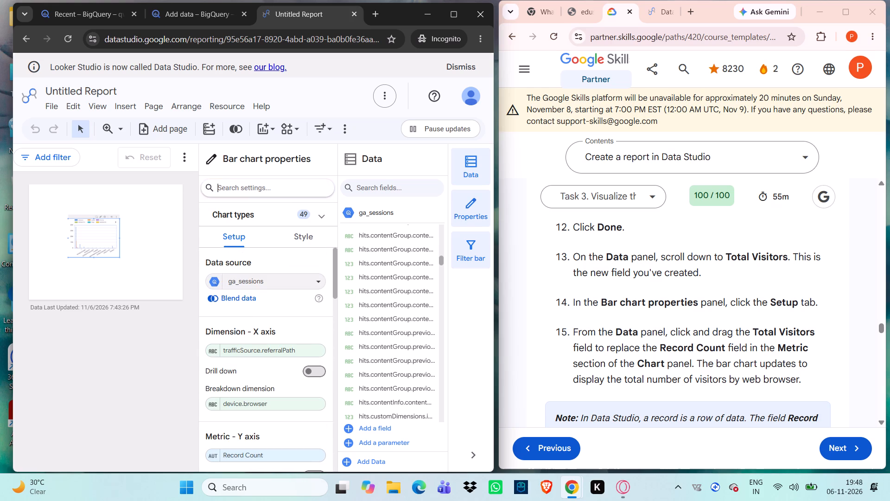
{"action": "type", "text": "set"}
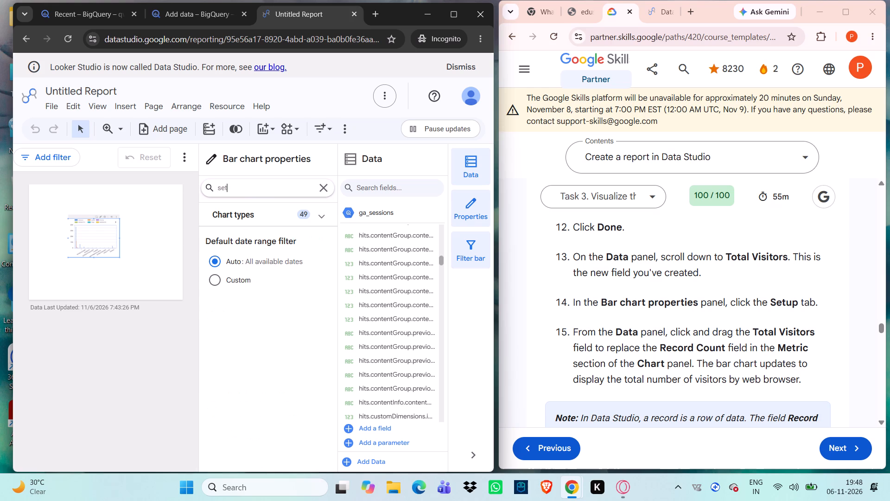
{"action": "key", "text": "BackSpace"}
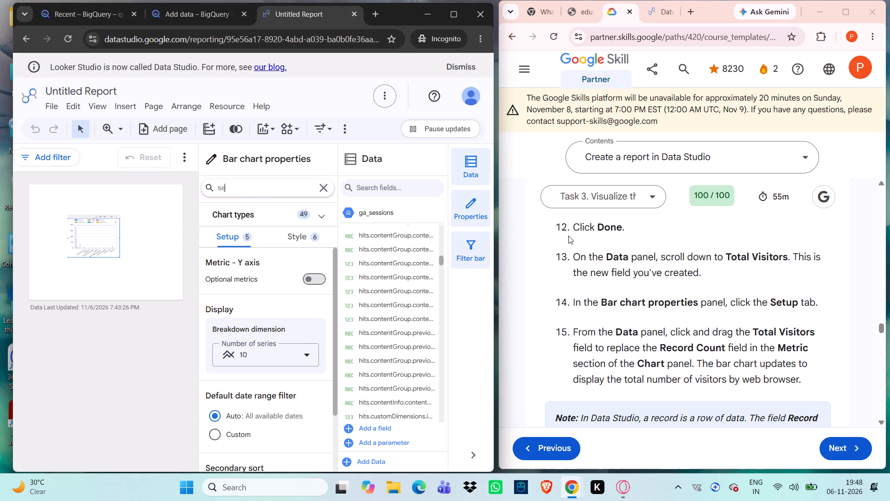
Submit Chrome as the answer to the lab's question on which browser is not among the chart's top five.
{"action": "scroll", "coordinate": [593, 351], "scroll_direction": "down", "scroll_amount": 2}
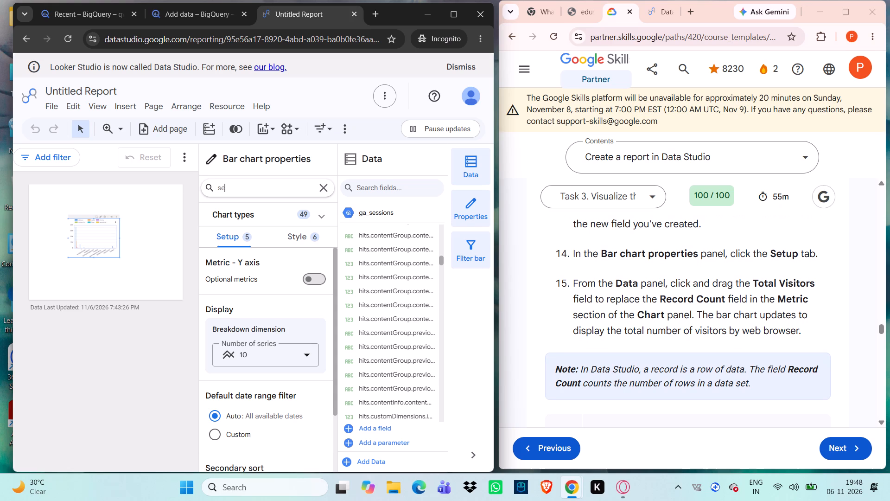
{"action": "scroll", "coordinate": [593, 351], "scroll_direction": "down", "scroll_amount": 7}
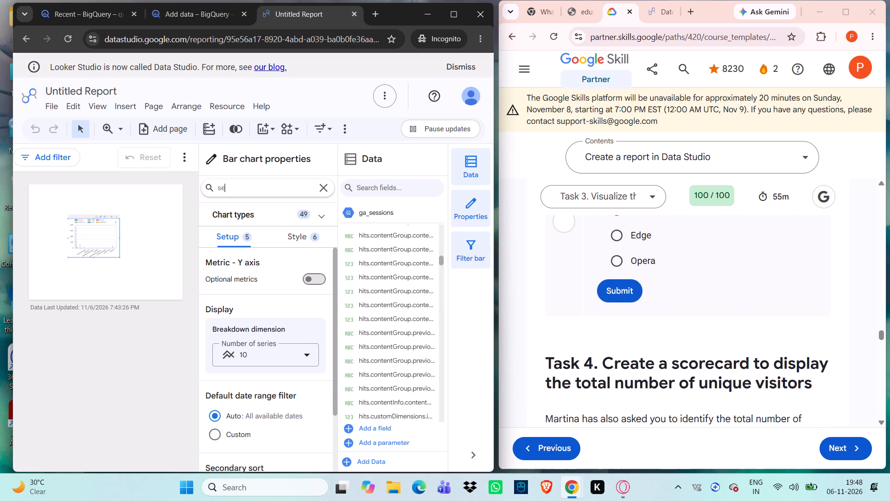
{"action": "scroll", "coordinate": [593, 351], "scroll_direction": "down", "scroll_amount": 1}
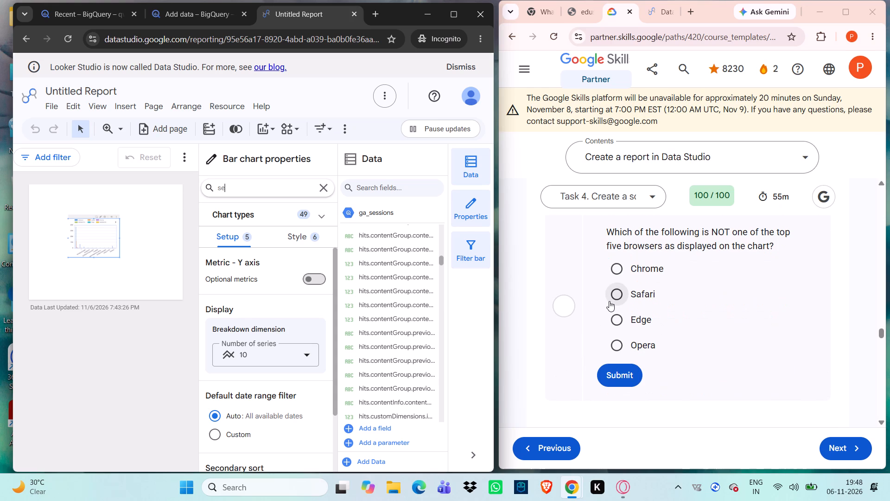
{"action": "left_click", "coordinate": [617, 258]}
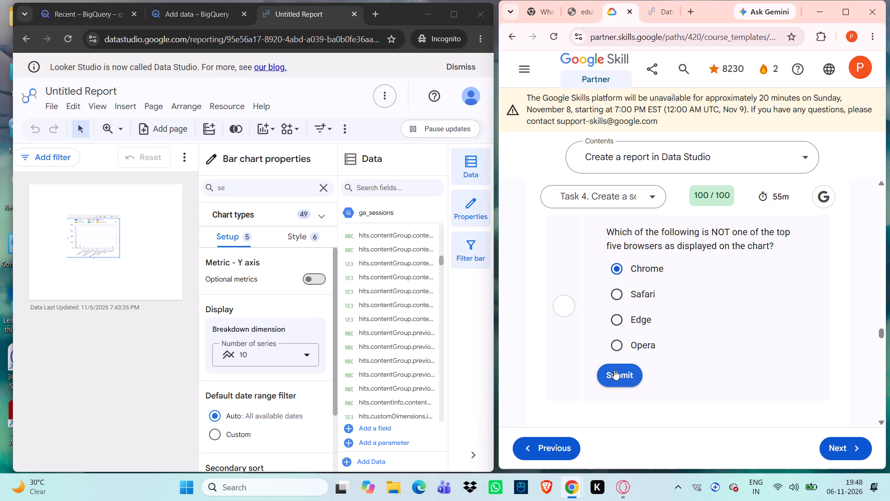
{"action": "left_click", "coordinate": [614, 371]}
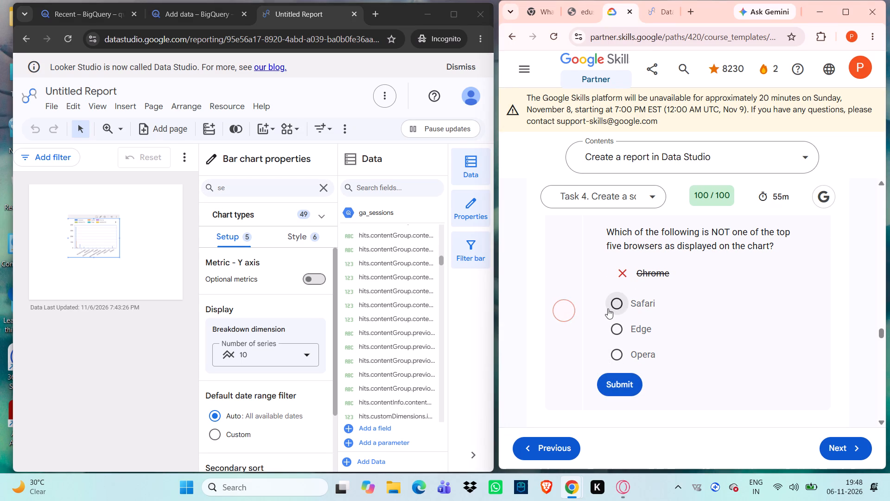
Submit Opera as the answer to the lab's top five browsers question.
{"action": "left_click", "coordinate": [616, 353]}
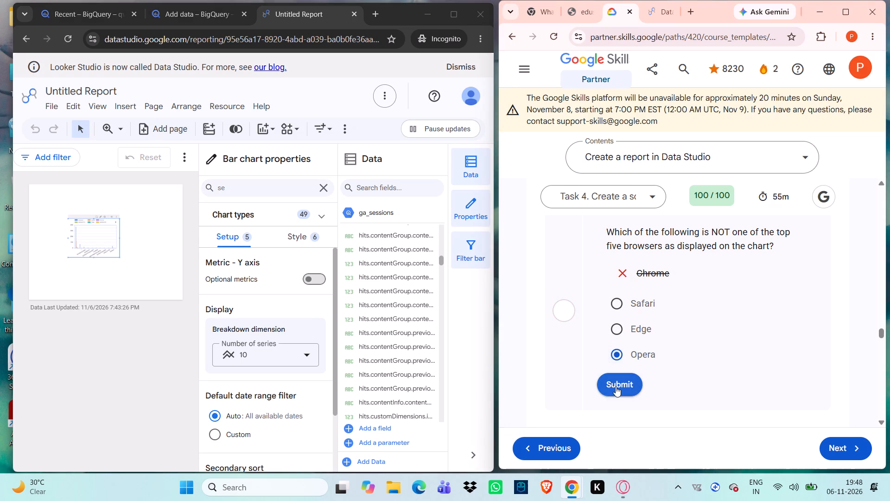
{"action": "left_click", "coordinate": [616, 386]}
Read the lab's Task 4 introduction and its first steps on adding a scorecard for unique visitors.
{"action": "scroll", "coordinate": [616, 386], "scroll_direction": "down", "scroll_amount": 3}
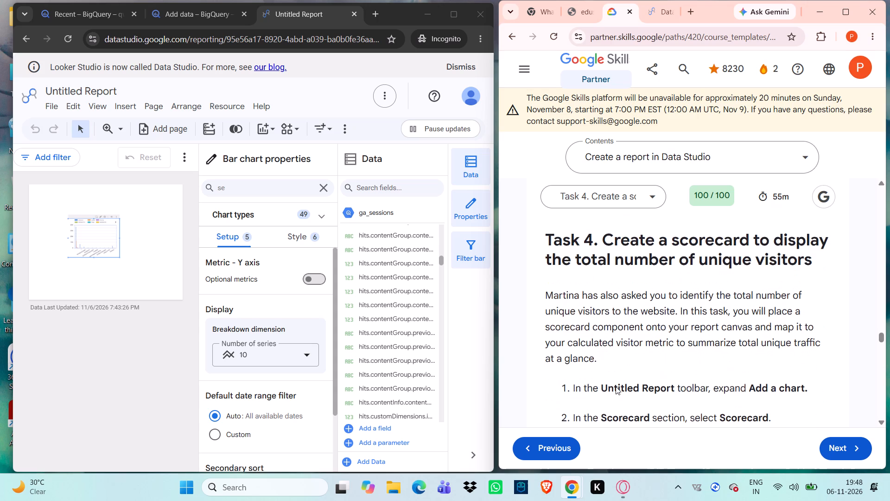
{"action": "scroll", "coordinate": [616, 386], "scroll_direction": "down", "scroll_amount": 3}
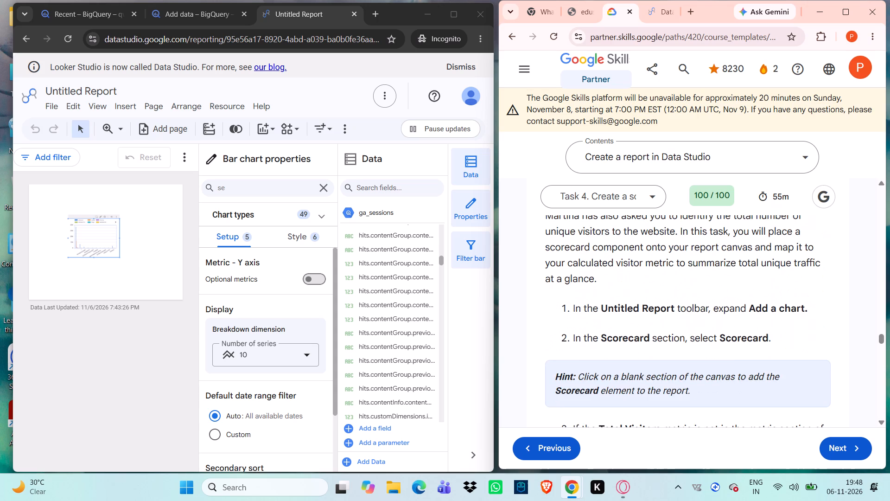
{"action": "scroll", "coordinate": [616, 386], "scroll_direction": "down", "scroll_amount": 1}
{"action": "scroll", "coordinate": [616, 386], "scroll_direction": "up", "scroll_amount": 1}
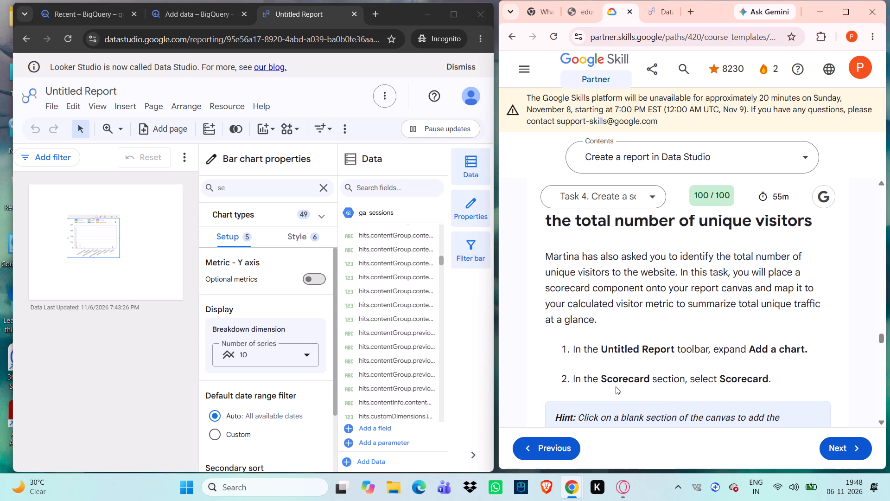
Review the lab's Task 4 introduction, its first two scorecard steps and the hint about placing the scorecard.
{"action": "scroll", "coordinate": [616, 386], "scroll_direction": "up", "scroll_amount": 1}
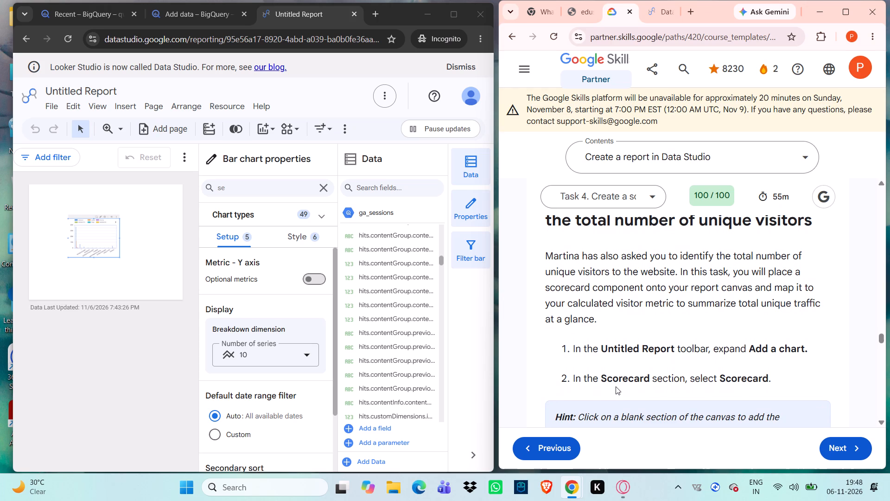
{"action": "scroll", "coordinate": [616, 386], "scroll_direction": "right", "scroll_amount": 1}
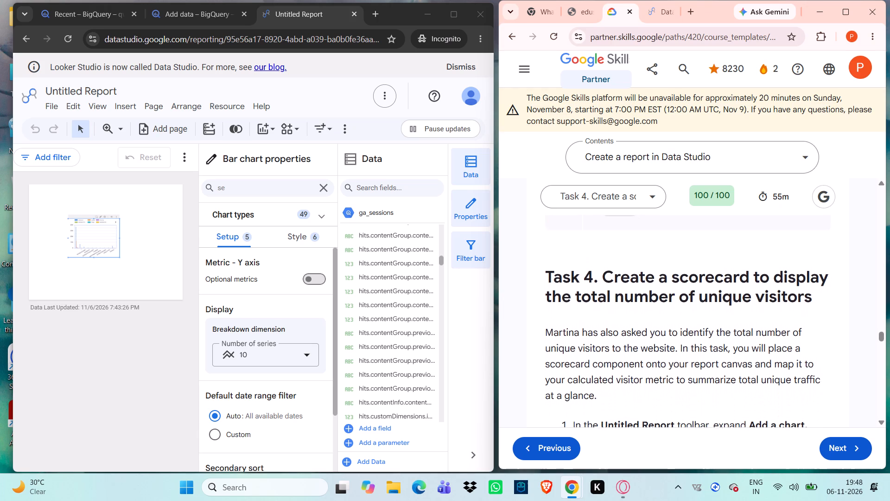
{"action": "scroll", "coordinate": [616, 386], "scroll_direction": "right", "scroll_amount": 1}
{"action": "scroll", "coordinate": [616, 386], "scroll_direction": "down", "scroll_amount": 1}
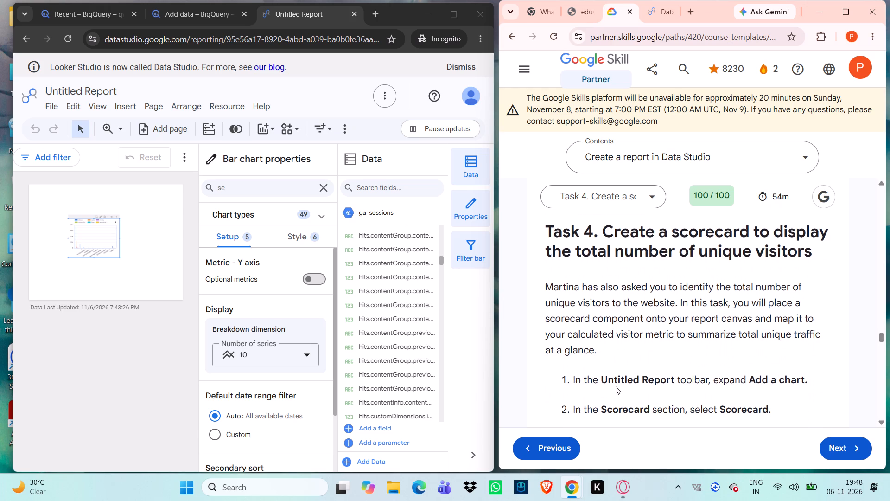
{"action": "scroll", "coordinate": [616, 386], "scroll_direction": "down", "scroll_amount": 1}
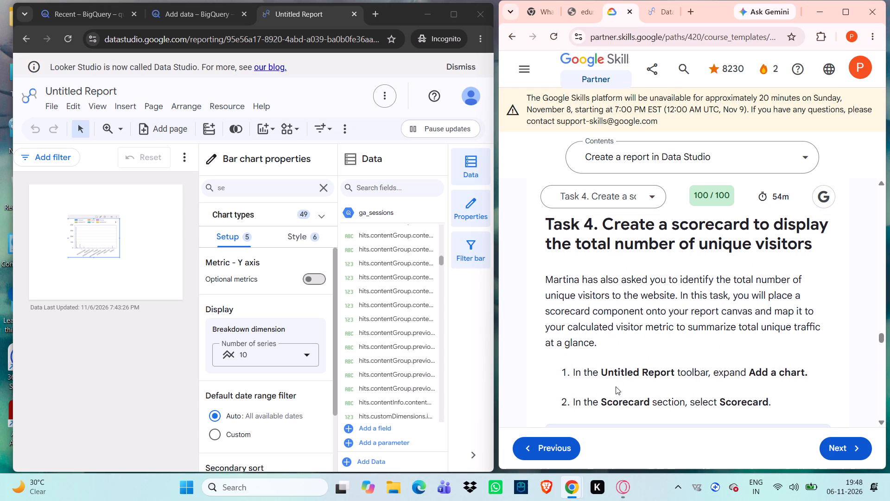
{"action": "scroll", "coordinate": [616, 386], "scroll_direction": "down", "scroll_amount": 1}
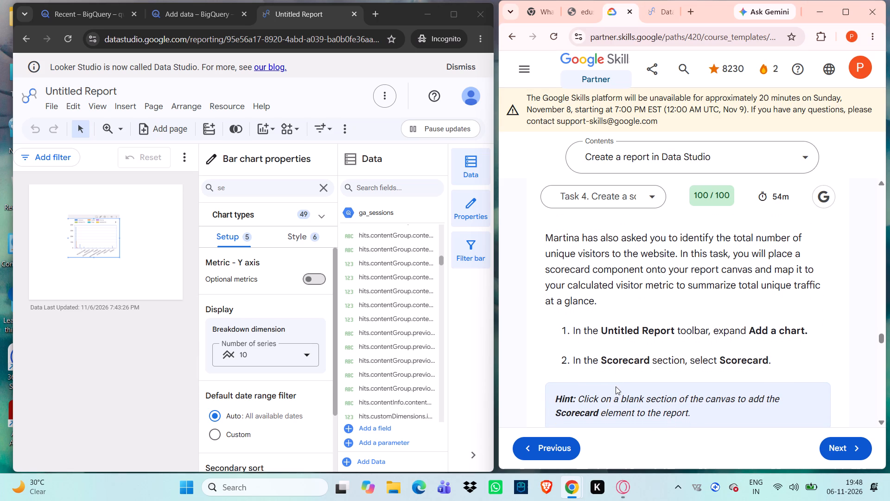
Maximise the report window and move the bar chart to the upper-left corner of the report canvas.
{"action": "left_click", "coordinate": [449, 9]}
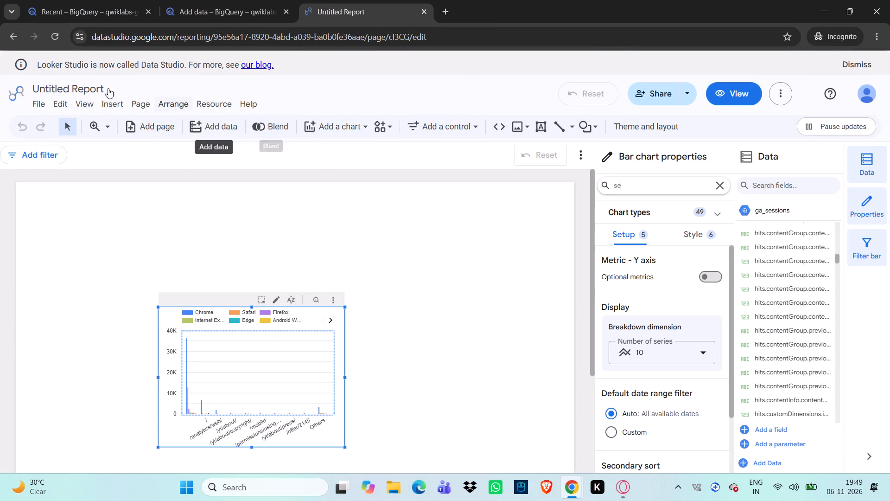
{"action": "left_click", "coordinate": [41, 96]}
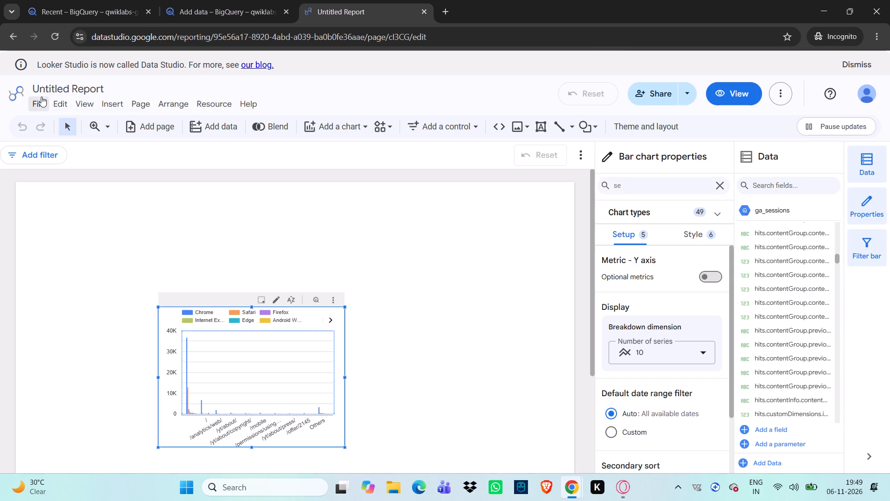
{"action": "left_click", "coordinate": [75, 90]}
{"action": "left_click_drag", "start_coordinate": [290, 339], "coordinate": [131, 220]}
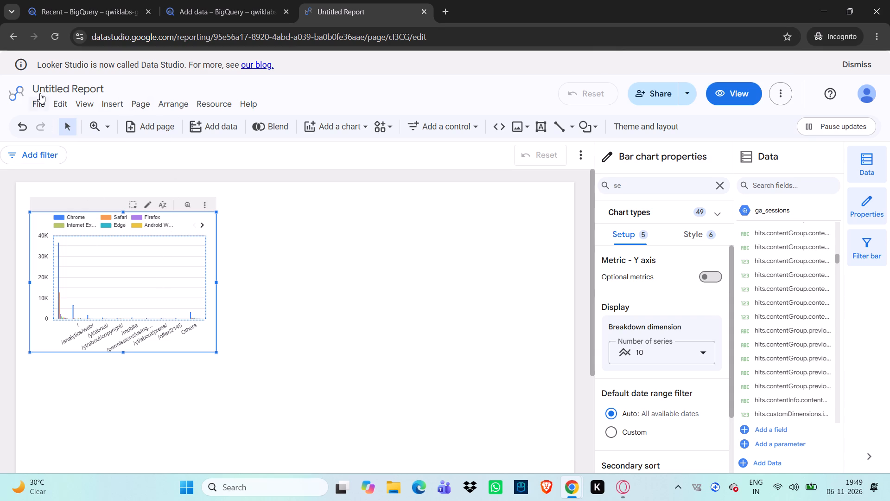
Leave the report for the Data Studio home page and set the window beside the lab instructions again.
{"action": "left_click", "coordinate": [20, 45]}
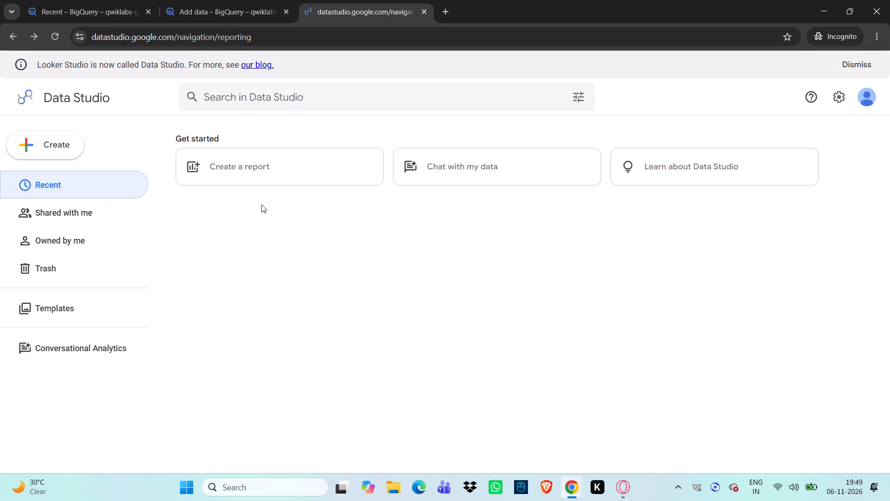
{"action": "scroll", "coordinate": [356, 246], "scroll_direction": "up", "scroll_amount": 4}
{"action": "scroll", "coordinate": [356, 246], "scroll_direction": "down", "scroll_amount": 1}
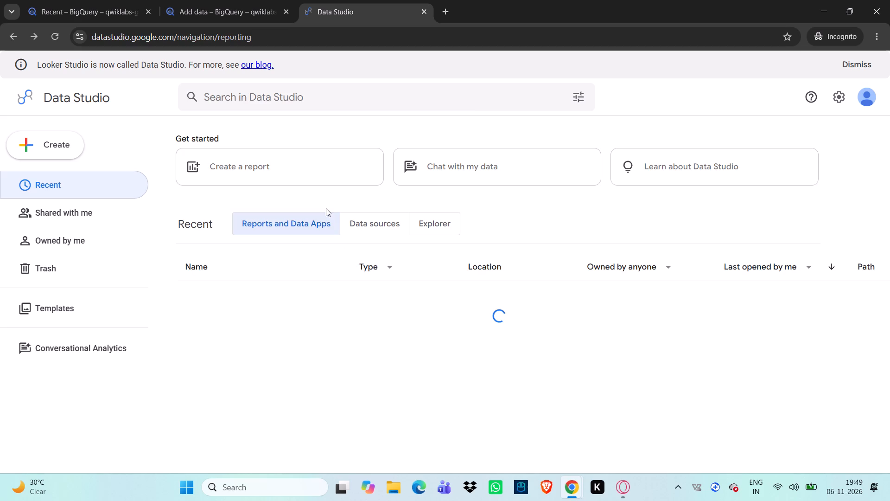
{"action": "left_click", "coordinate": [847, 0]}
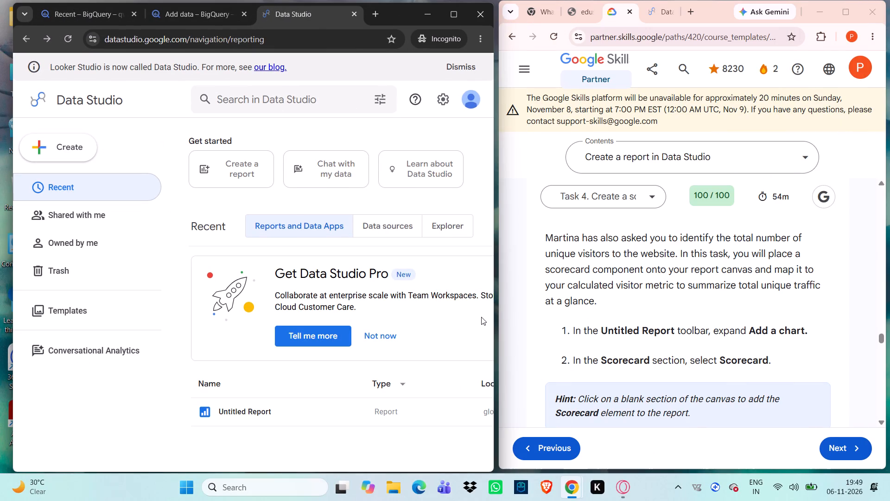
{"action": "scroll", "coordinate": [350, 276], "scroll_direction": "up", "scroll_amount": 4}
Create a new report from the Data Studio home page and close its browser tab.
{"action": "left_click", "coordinate": [223, 163]}
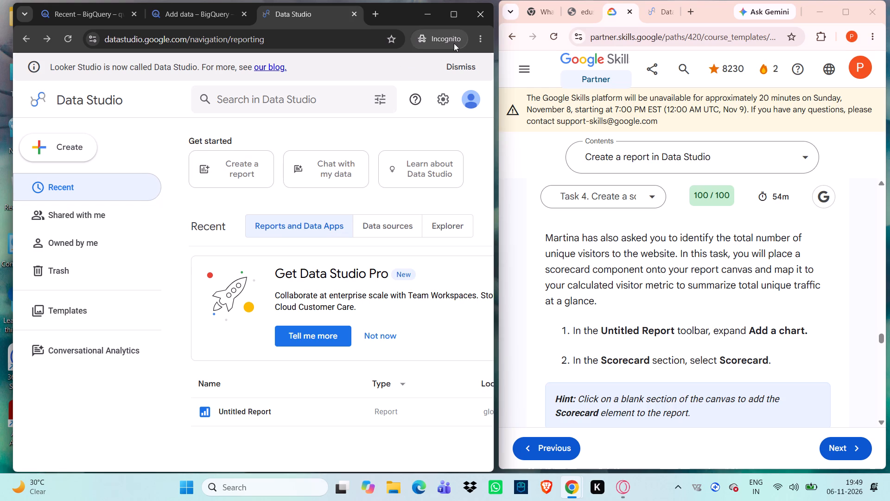
{"action": "left_click", "coordinate": [454, 24]}
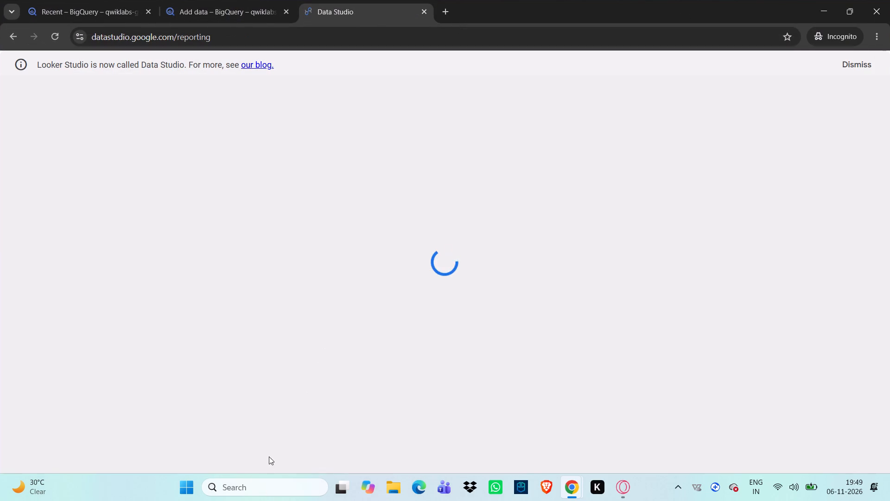
{"action": "left_click", "coordinate": [421, 12]}
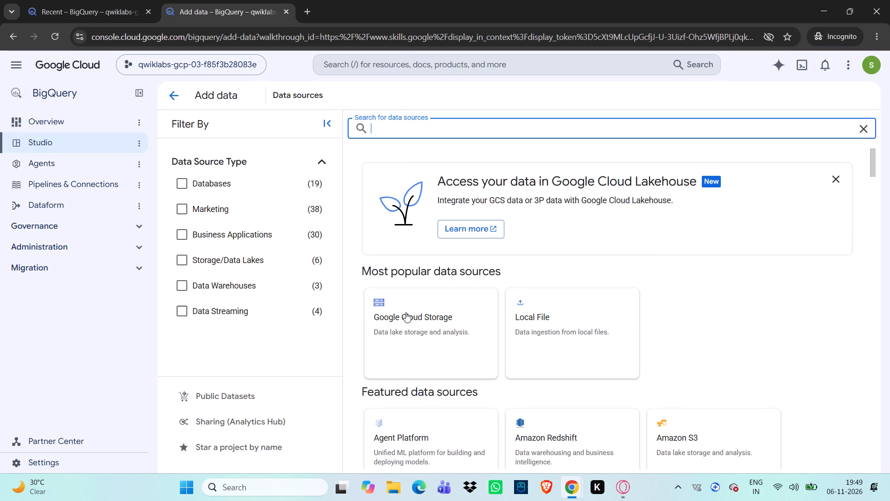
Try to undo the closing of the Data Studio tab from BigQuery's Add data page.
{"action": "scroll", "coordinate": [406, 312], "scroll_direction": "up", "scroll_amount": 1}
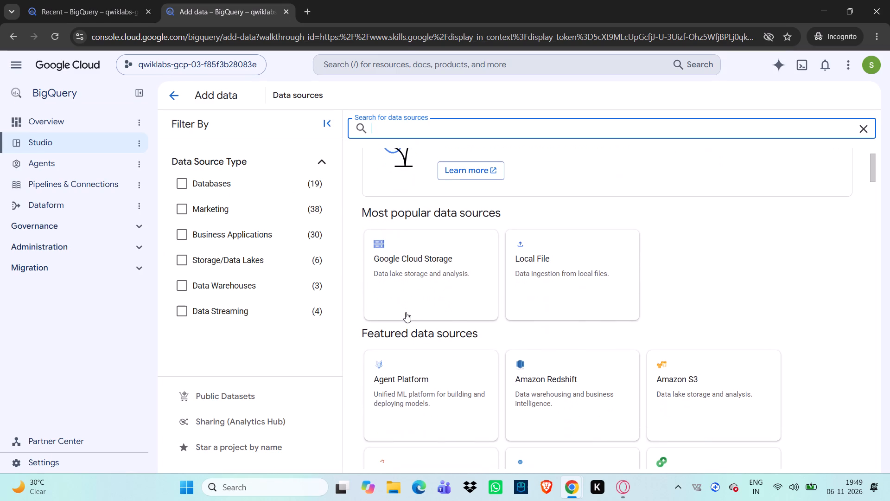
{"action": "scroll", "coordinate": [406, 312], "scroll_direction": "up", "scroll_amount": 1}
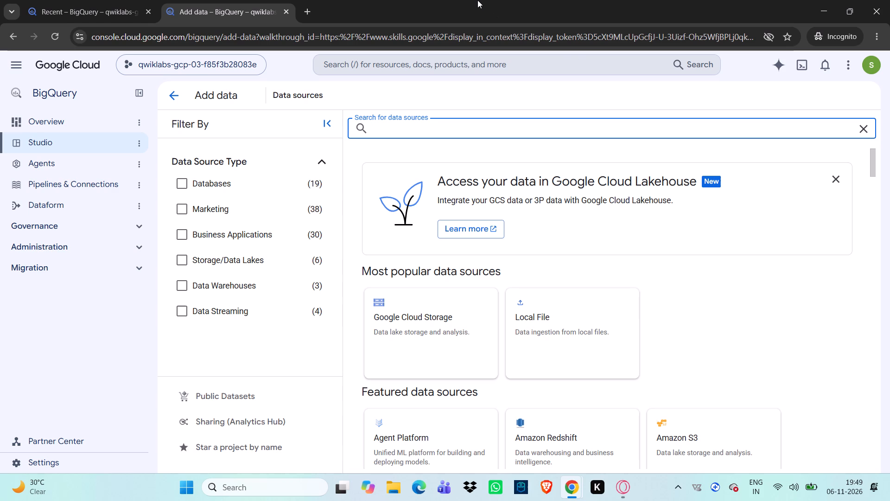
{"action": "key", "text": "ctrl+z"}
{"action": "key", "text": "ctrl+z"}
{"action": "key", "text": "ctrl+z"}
Open a new incognito tab in the lab's browser window.
{"action": "left_click", "coordinate": [310, 15]}
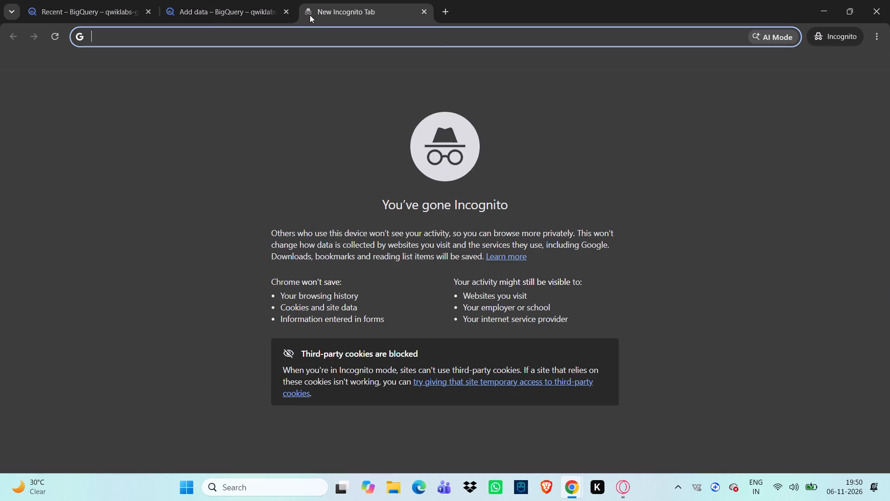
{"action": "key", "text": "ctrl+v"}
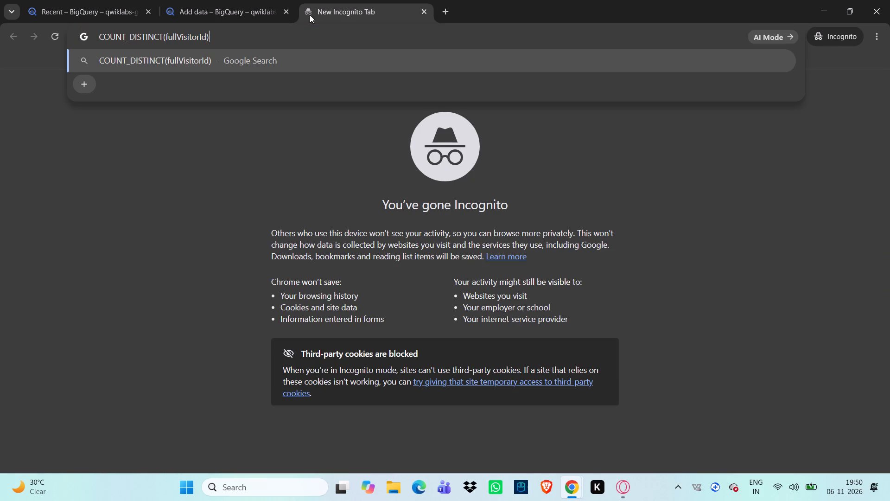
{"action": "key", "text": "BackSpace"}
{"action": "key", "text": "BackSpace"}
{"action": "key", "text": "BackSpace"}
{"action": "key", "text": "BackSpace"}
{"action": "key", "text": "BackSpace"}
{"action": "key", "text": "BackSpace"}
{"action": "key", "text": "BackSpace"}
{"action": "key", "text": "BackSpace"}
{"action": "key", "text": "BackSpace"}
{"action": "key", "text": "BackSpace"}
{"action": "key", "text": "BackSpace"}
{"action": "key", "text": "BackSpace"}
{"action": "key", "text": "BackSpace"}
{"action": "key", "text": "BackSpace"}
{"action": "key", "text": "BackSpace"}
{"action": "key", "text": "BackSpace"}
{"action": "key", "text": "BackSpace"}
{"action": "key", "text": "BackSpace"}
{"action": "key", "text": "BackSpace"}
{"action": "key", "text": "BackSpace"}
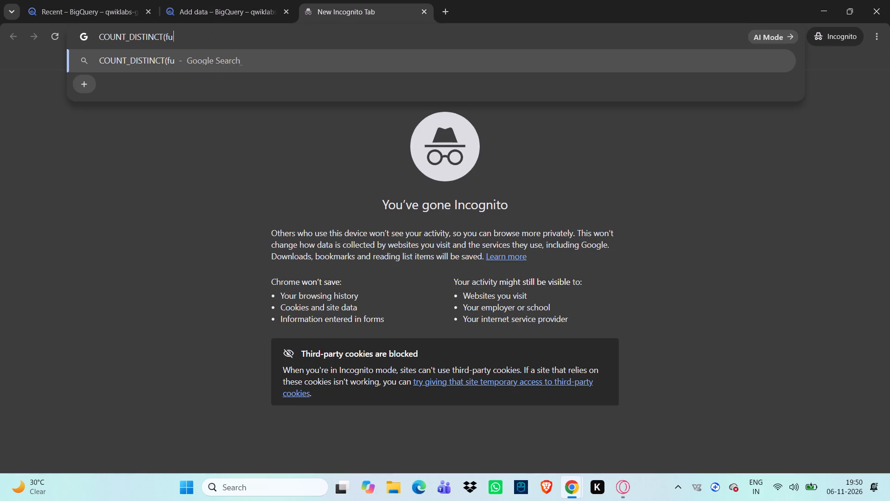
Look back through the lab instructions beside the incognito window, from Task 4 up to the end of Task 2.
{"action": "left_click", "coordinate": [858, 6]}
{"action": "scroll", "coordinate": [685, 260], "scroll_direction": "up", "scroll_amount": 1}
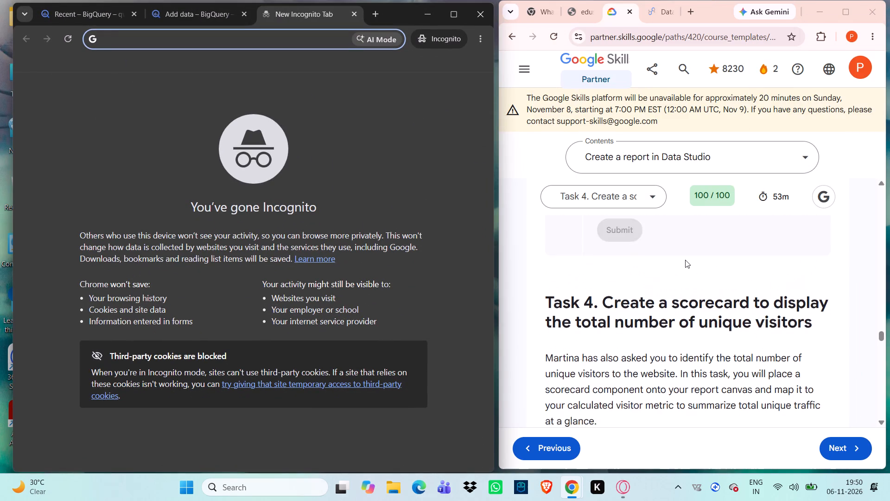
{"action": "scroll", "coordinate": [685, 260], "scroll_direction": "up", "scroll_amount": 11}
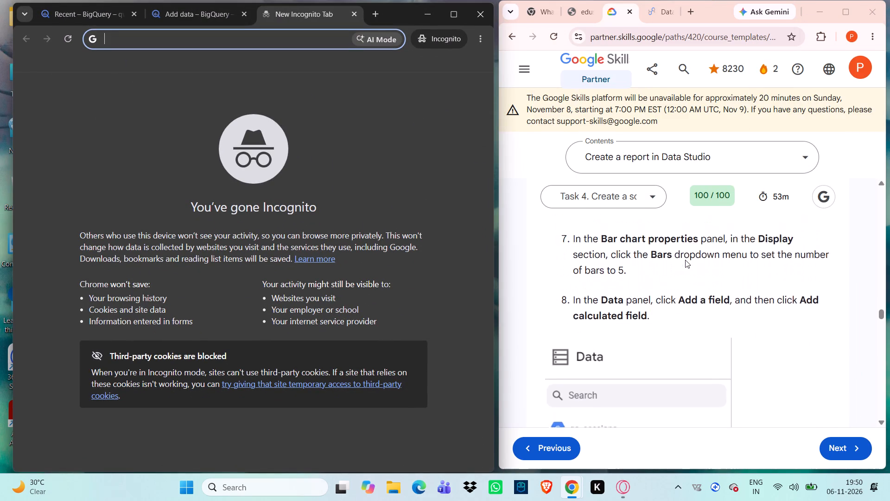
{"action": "scroll", "coordinate": [685, 260], "scroll_direction": "up", "scroll_amount": 5}
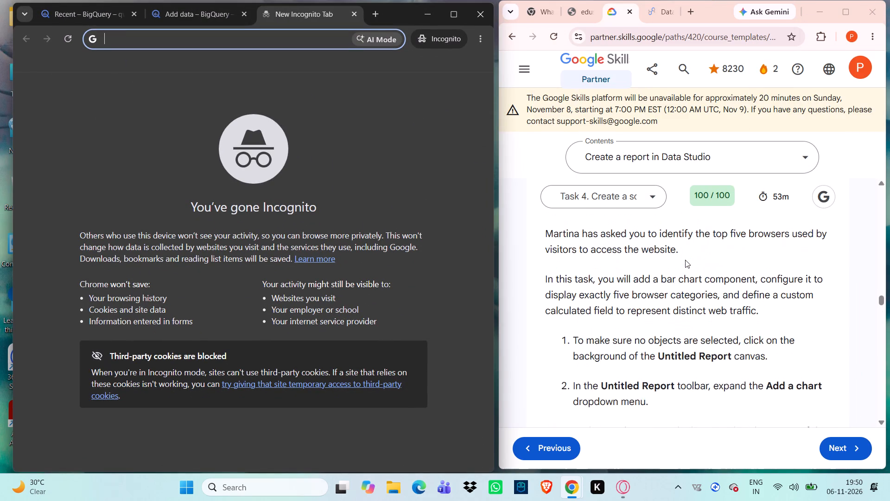
{"action": "scroll", "coordinate": [685, 260], "scroll_direction": "up", "scroll_amount": 3}
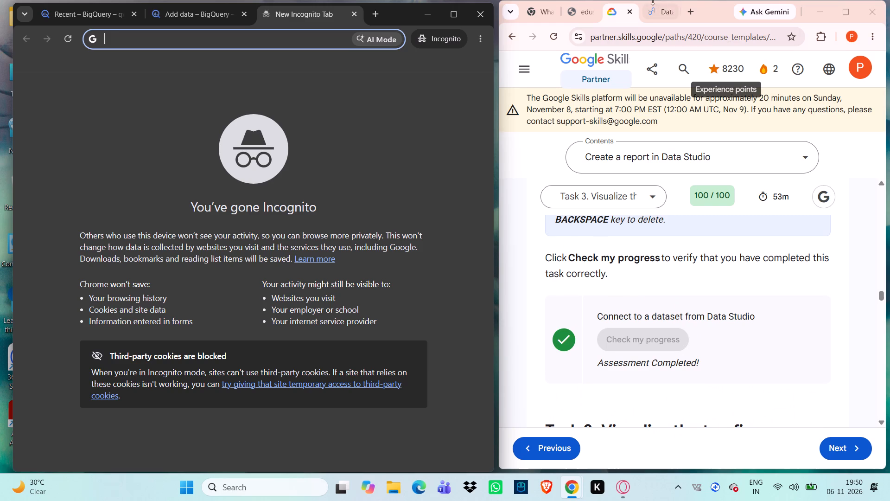
Copy the address datastudio.google.com/navigation/reporting from the other browser window and load it in the new incognito tab.
{"action": "left_click", "coordinate": [655, 7]}
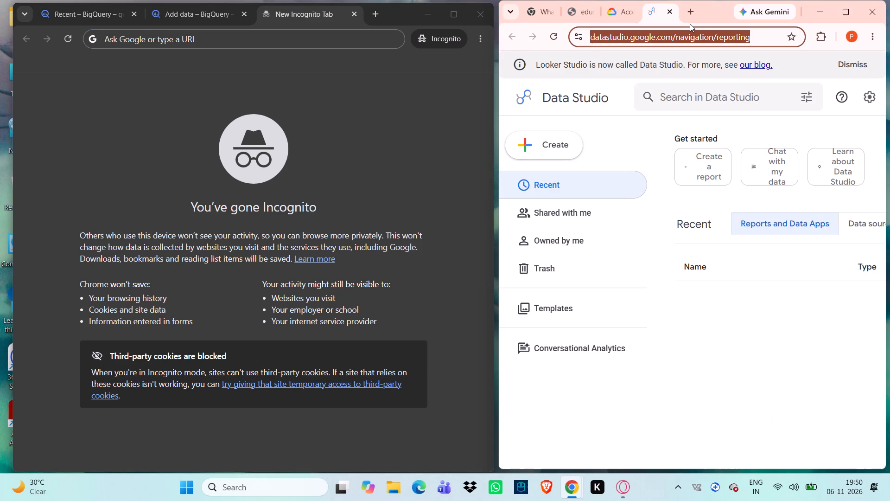
{"action": "key", "text": "ctrl+c"}
{"action": "left_click", "coordinate": [323, 39]}
{"action": "key", "text": "ctrl+v"}
{"action": "key", "text": "Return"}
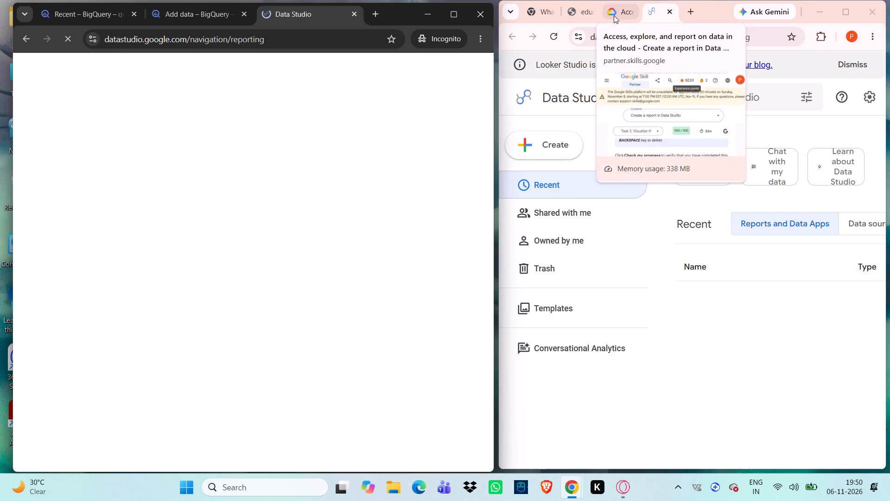
Open the first Untitled Report in the recent list, with the lab's Task 3 bar chart steps alongside.
{"action": "left_click", "coordinate": [614, 15]}
{"action": "scroll", "coordinate": [711, 366], "scroll_direction": "down", "scroll_amount": 5}
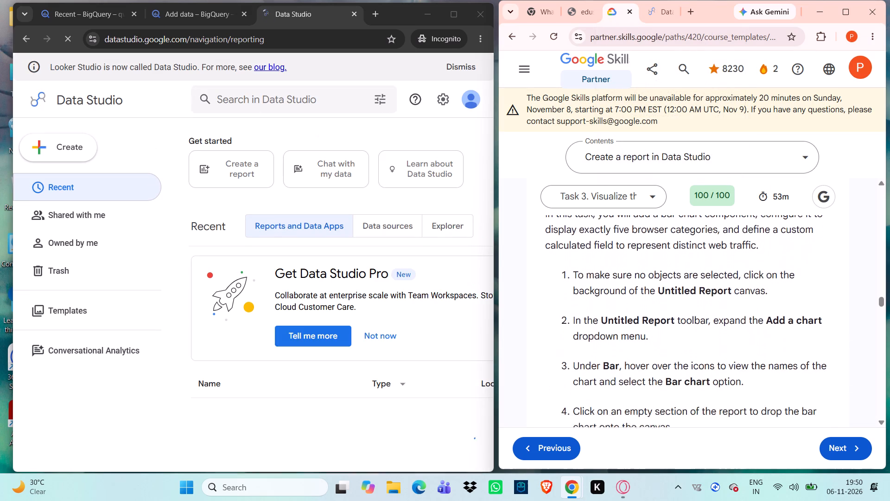
{"action": "scroll", "coordinate": [711, 366], "scroll_direction": "down", "scroll_amount": 1}
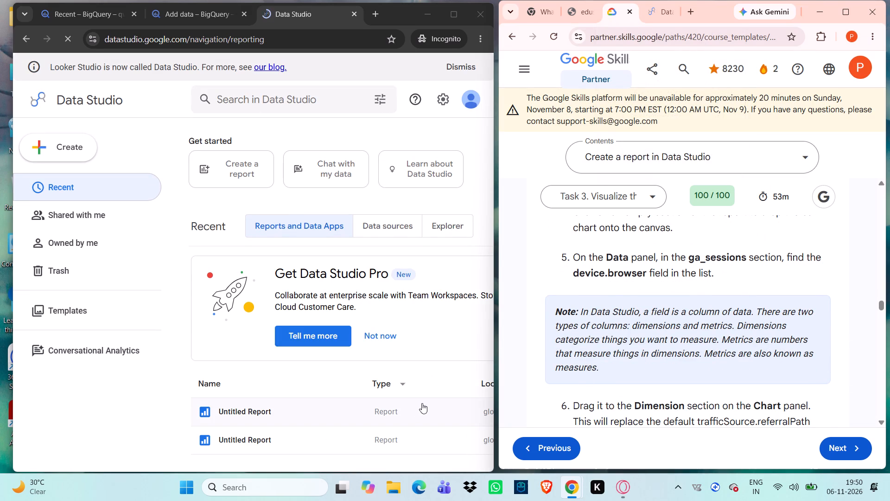
{"action": "left_click", "coordinate": [358, 409]}
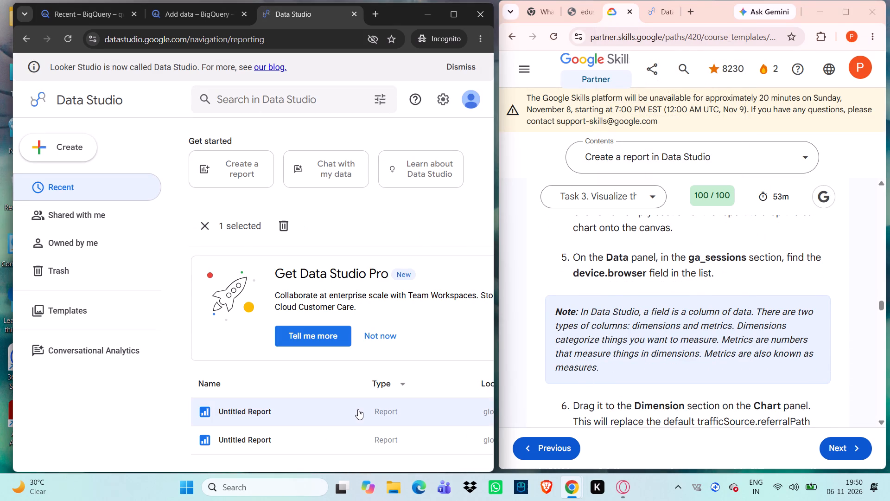
{"action": "double_click", "coordinate": [284, 407]}
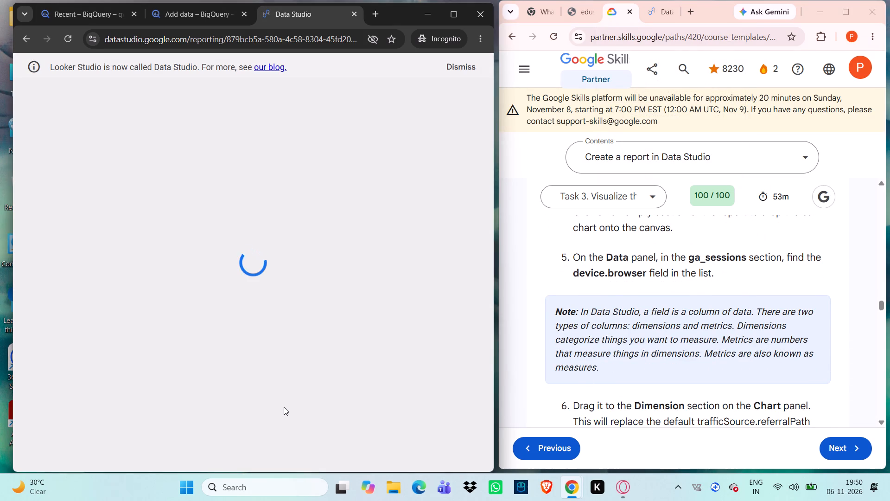
{"action": "scroll", "coordinate": [675, 364], "scroll_direction": "down", "scroll_amount": 2}
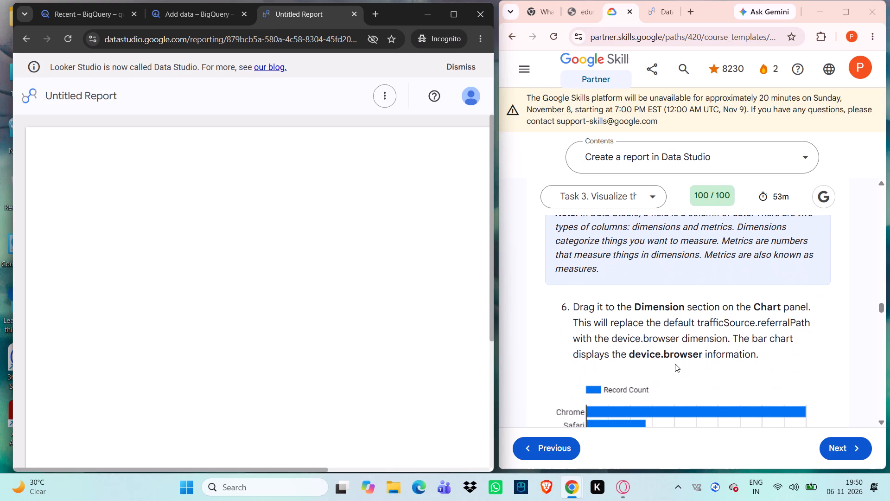
Leave the blank Untitled Report, go back to the recent reports list and open another Untitled Report.
{"action": "scroll", "coordinate": [401, 312], "scroll_direction": "down", "scroll_amount": 6}
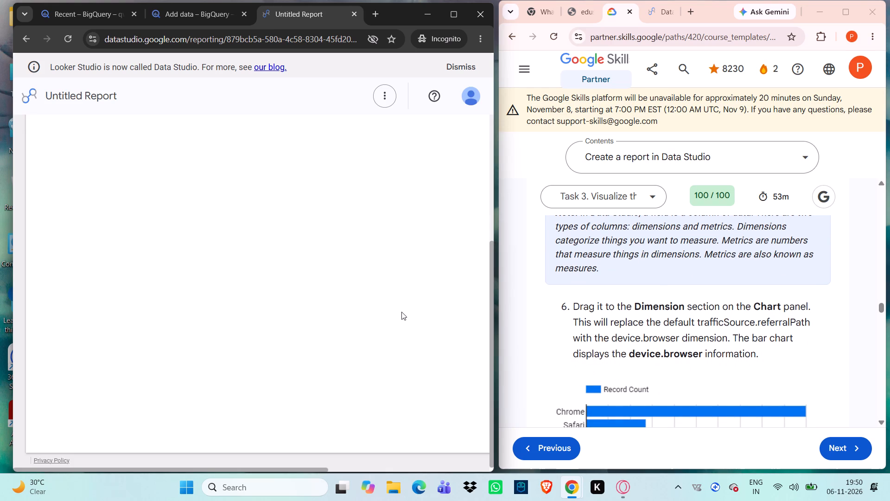
{"action": "scroll", "coordinate": [401, 312], "scroll_direction": "down", "scroll_amount": 4}
{"action": "scroll", "coordinate": [401, 312], "scroll_direction": "up", "scroll_amount": 6}
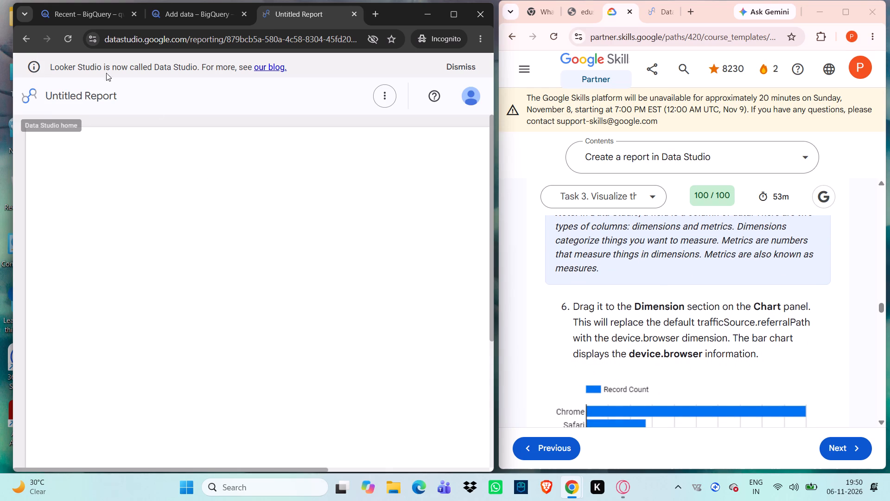
{"action": "scroll", "coordinate": [204, 137], "scroll_direction": "up", "scroll_amount": 7}
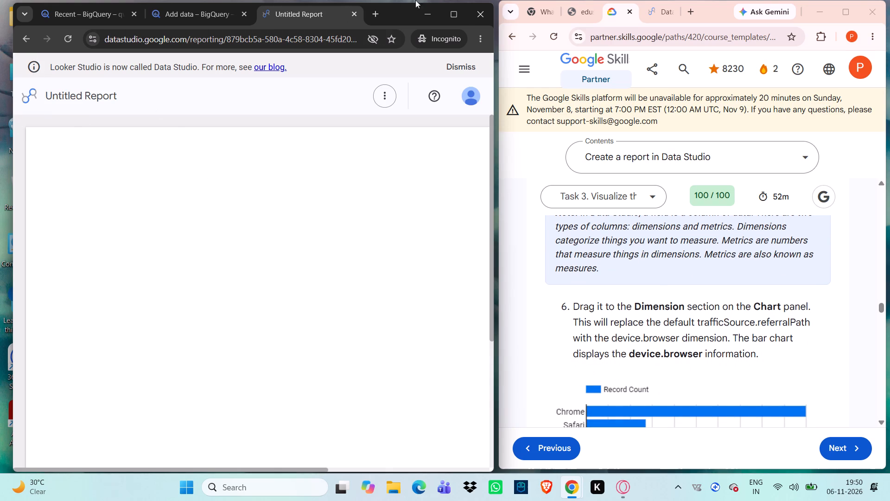
{"action": "left_click", "coordinate": [449, 11]}
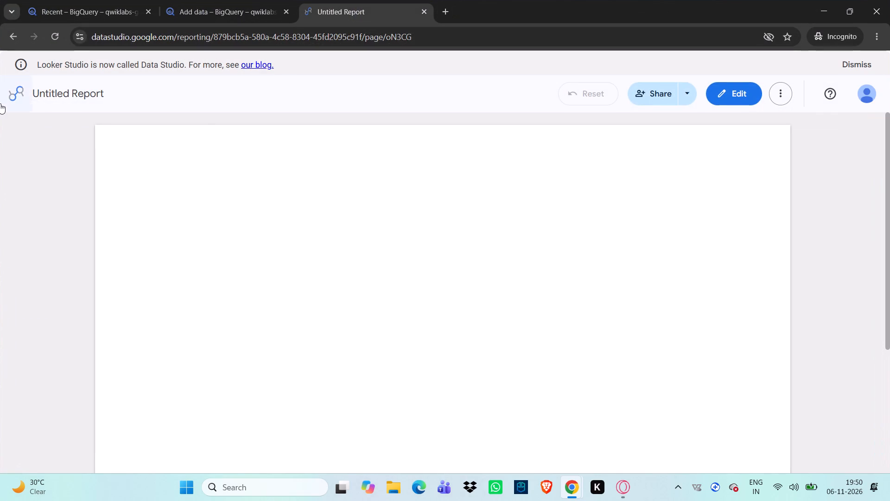
{"action": "left_click", "coordinate": [11, 36]}
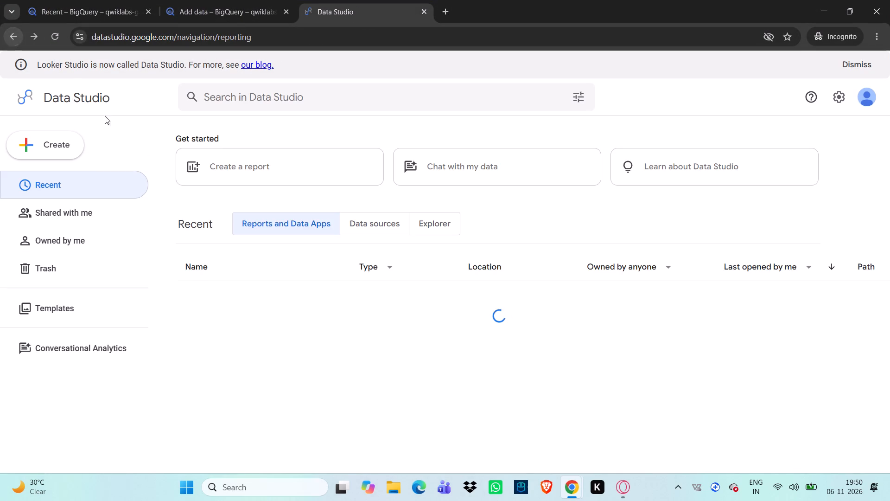
{"action": "scroll", "coordinate": [349, 400], "scroll_direction": "down", "scroll_amount": 4}
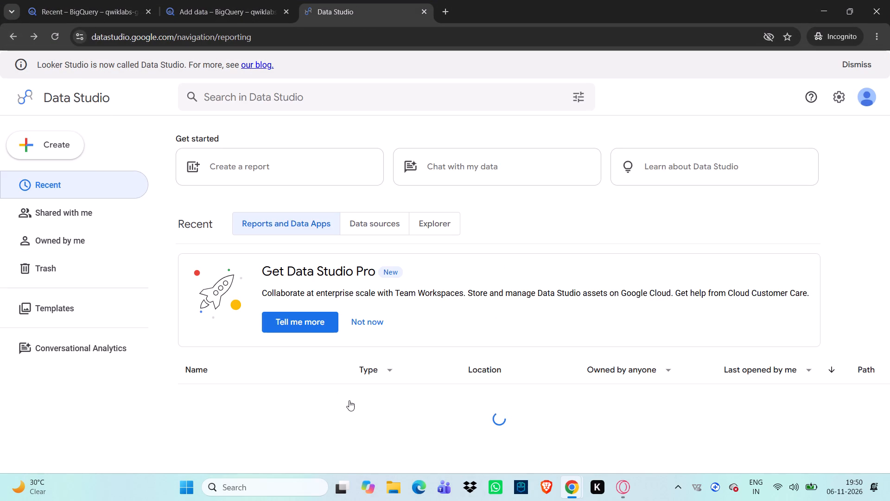
{"action": "double_click", "coordinate": [255, 417]}
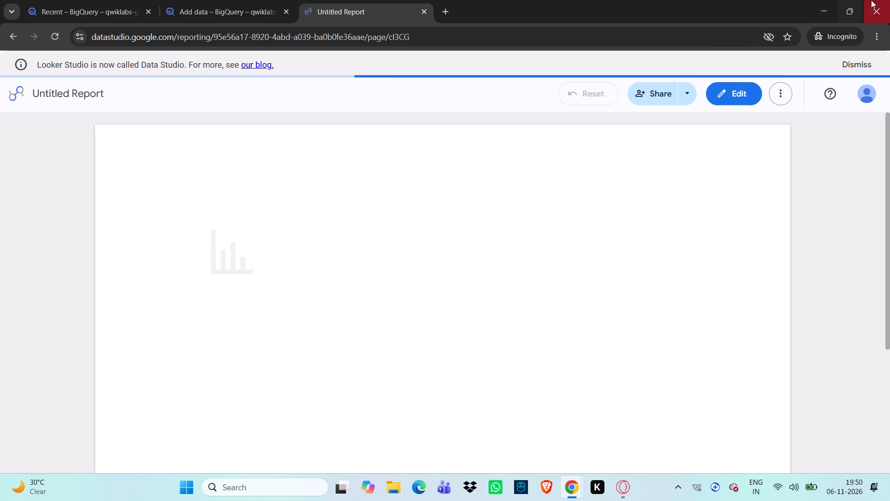
Switch the Untitled Report that contains the existing browser chart into edit mode.
{"action": "left_click", "coordinate": [845, 0]}
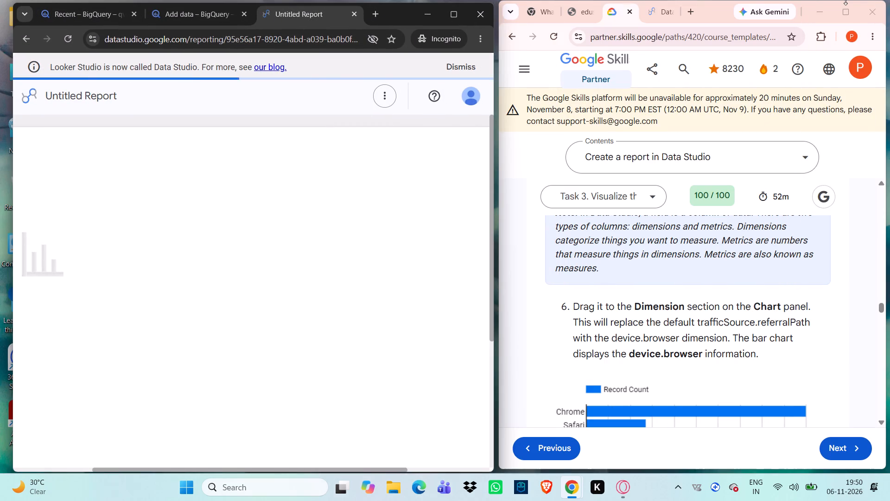
{"action": "left_click", "coordinate": [460, 21]}
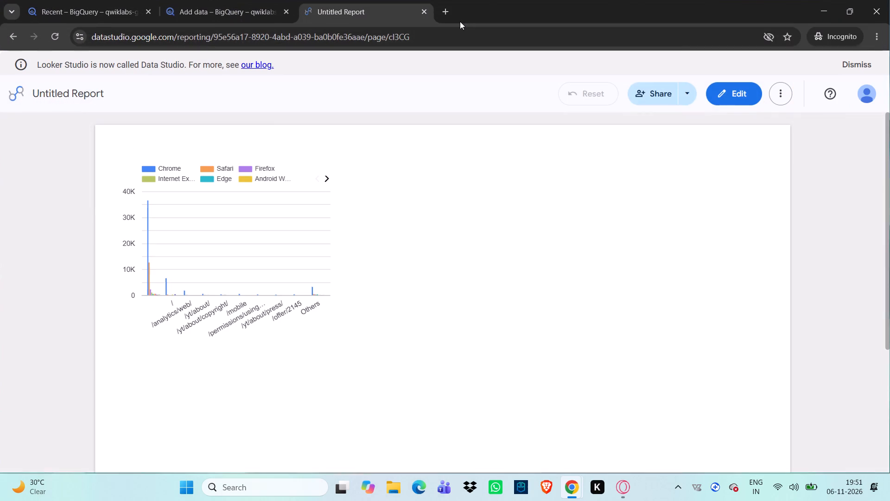
{"action": "scroll", "coordinate": [604, 175], "scroll_direction": "up", "scroll_amount": 5}
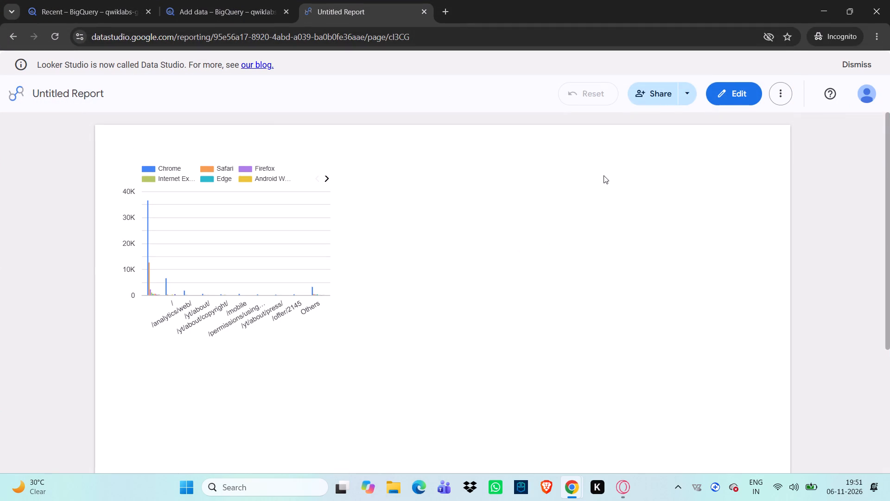
{"action": "left_click", "coordinate": [713, 83]}
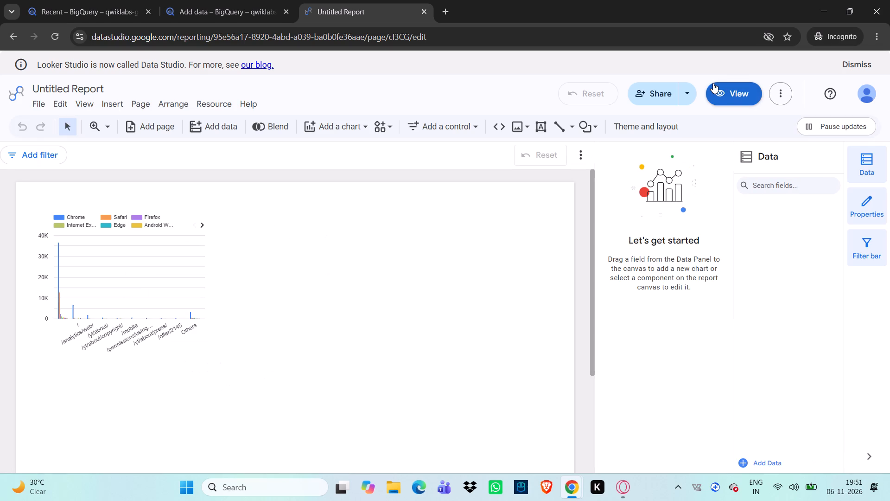
Open the list of chart types and read the lab's Task 3 steps for adding and configuring the bar chart.
{"action": "left_click", "coordinate": [312, 128]}
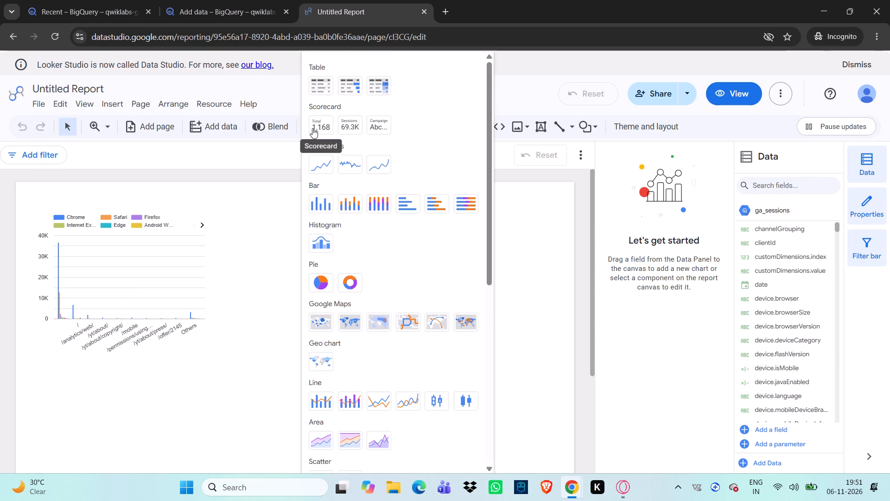
{"action": "left_click", "coordinate": [859, 0]}
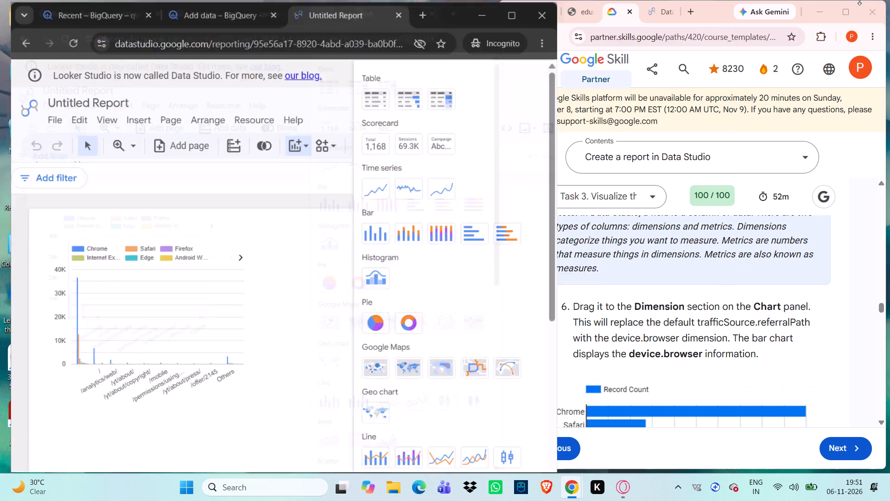
{"action": "scroll", "coordinate": [688, 366], "scroll_direction": "down", "scroll_amount": 3}
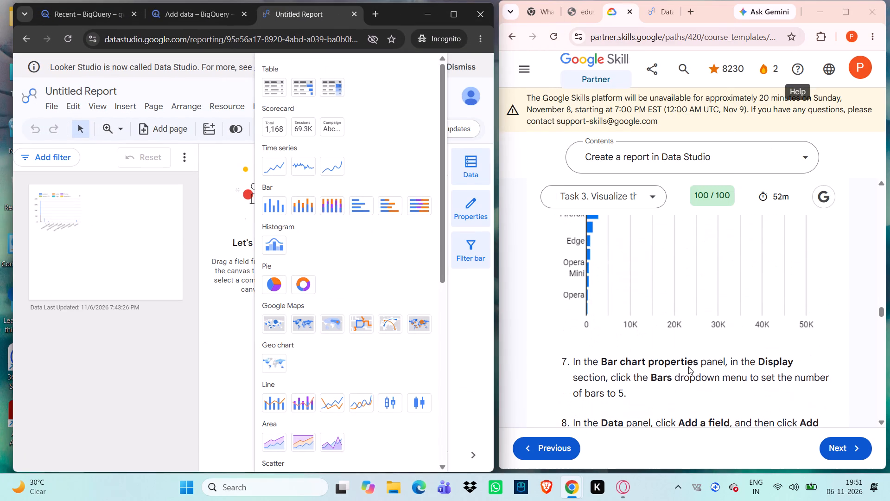
{"action": "scroll", "coordinate": [688, 366], "scroll_direction": "down", "scroll_amount": 3}
{"action": "scroll", "coordinate": [688, 366], "scroll_direction": "up", "scroll_amount": 1}
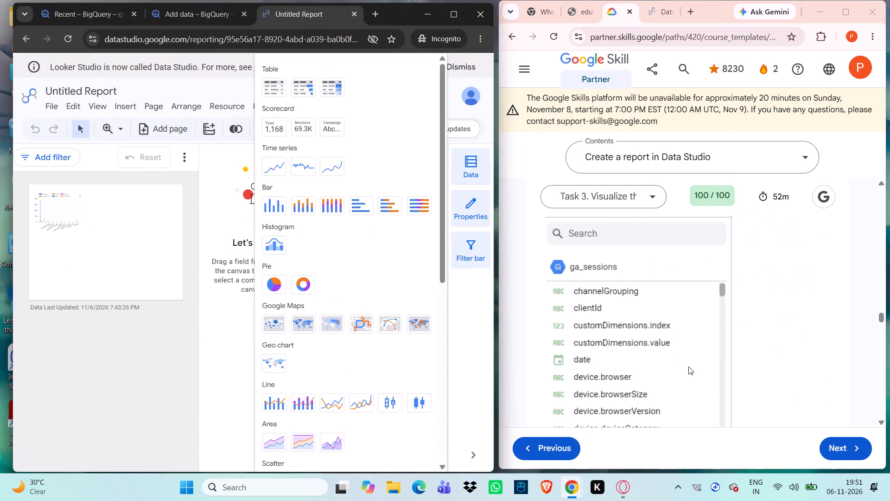
{"action": "scroll", "coordinate": [688, 366], "scroll_direction": "up", "scroll_amount": 1}
{"action": "scroll", "coordinate": [688, 366], "scroll_direction": "down", "scroll_amount": 1}
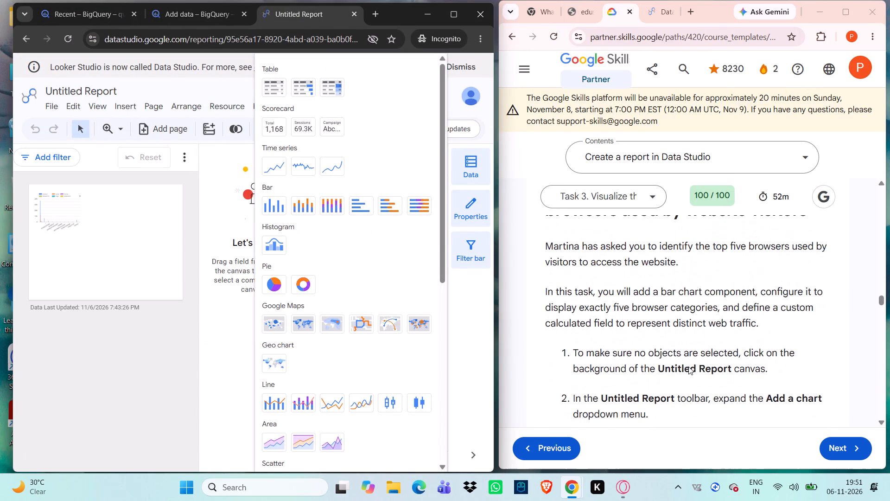
{"action": "scroll", "coordinate": [688, 366], "scroll_direction": "down", "scroll_amount": 1}
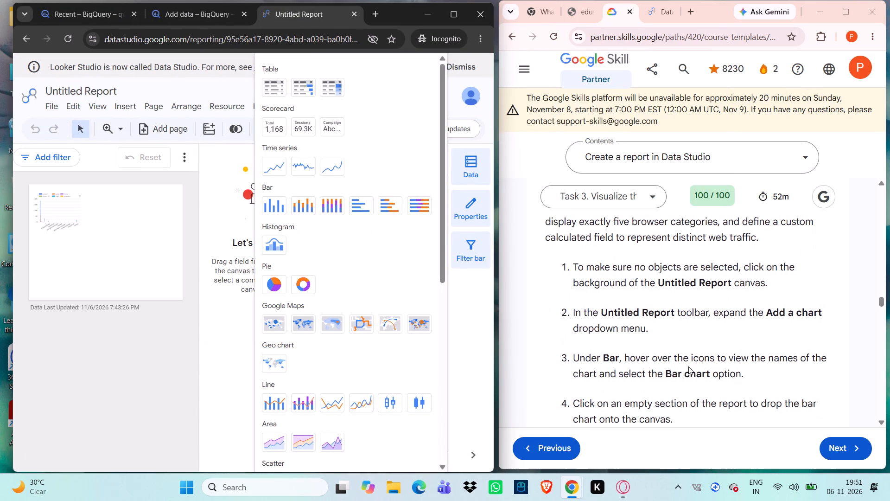
{"action": "scroll", "coordinate": [688, 366], "scroll_direction": "down", "scroll_amount": 3}
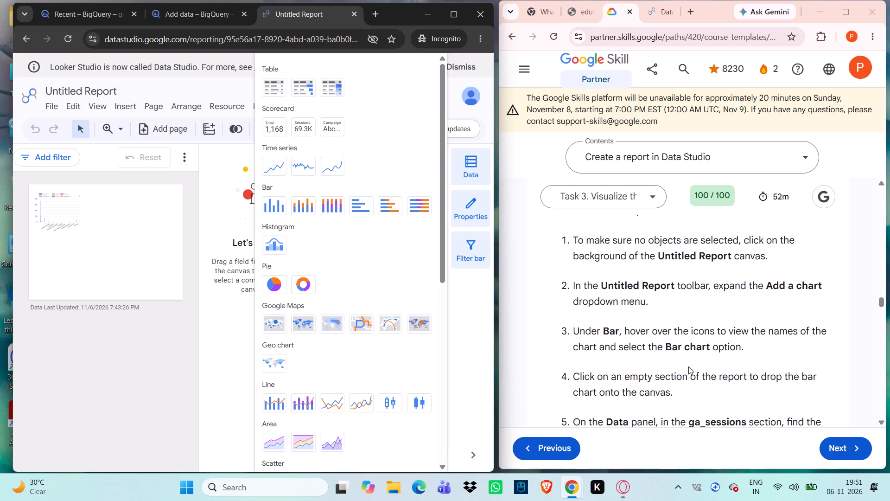
{"action": "scroll", "coordinate": [688, 366], "scroll_direction": "down", "scroll_amount": 2}
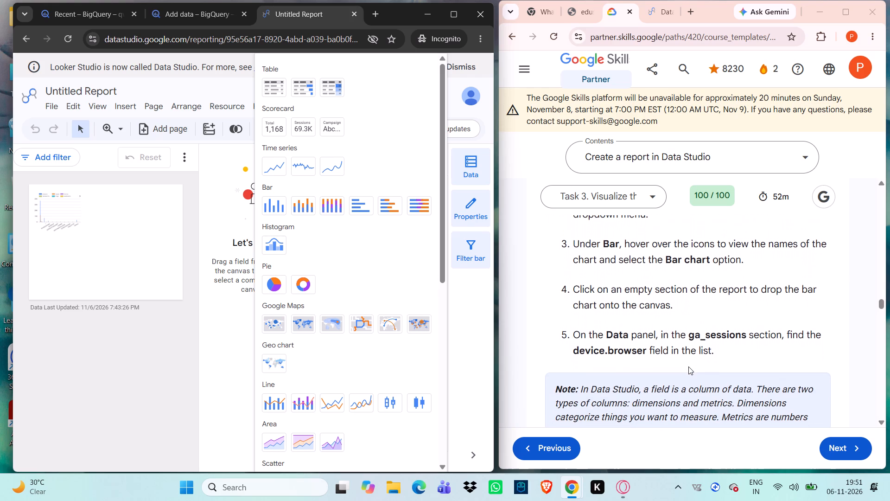
{"action": "scroll", "coordinate": [688, 366], "scroll_direction": "down", "scroll_amount": 1}
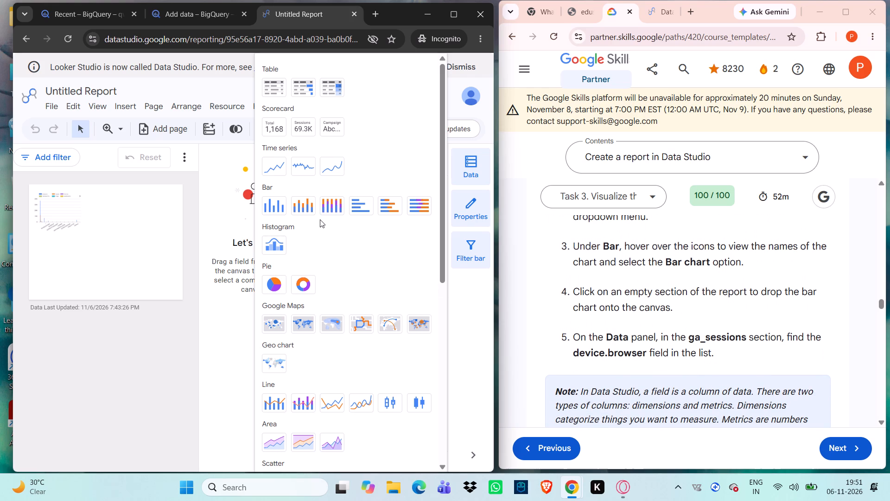
{"action": "scroll", "coordinate": [287, 198], "scroll_direction": "up", "scroll_amount": 1}
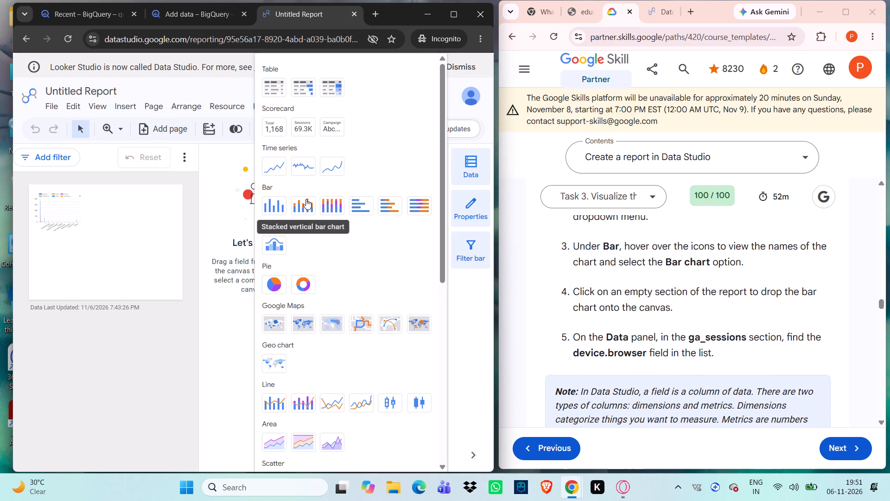
Add a stacked vertical bar chart on the empty canvas area beside the existing chart.
{"action": "left_click", "coordinate": [306, 199]}
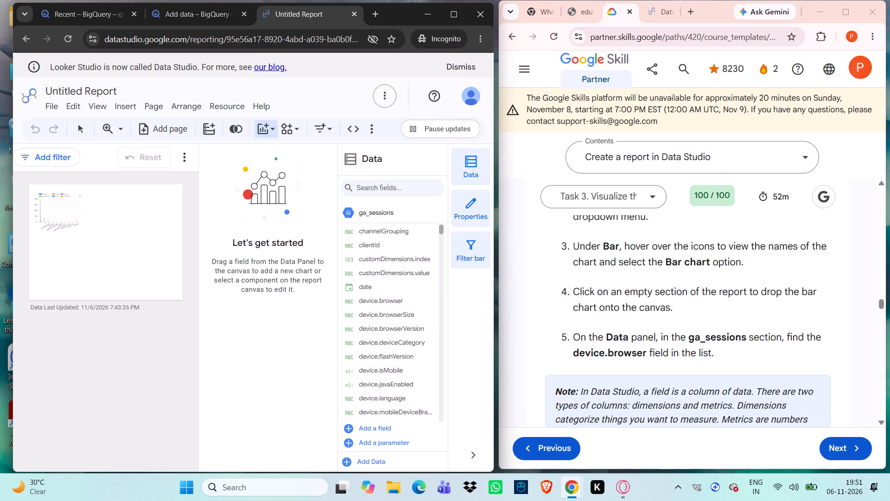
{"action": "scroll", "coordinate": [636, 321], "scroll_direction": "down", "scroll_amount": 1}
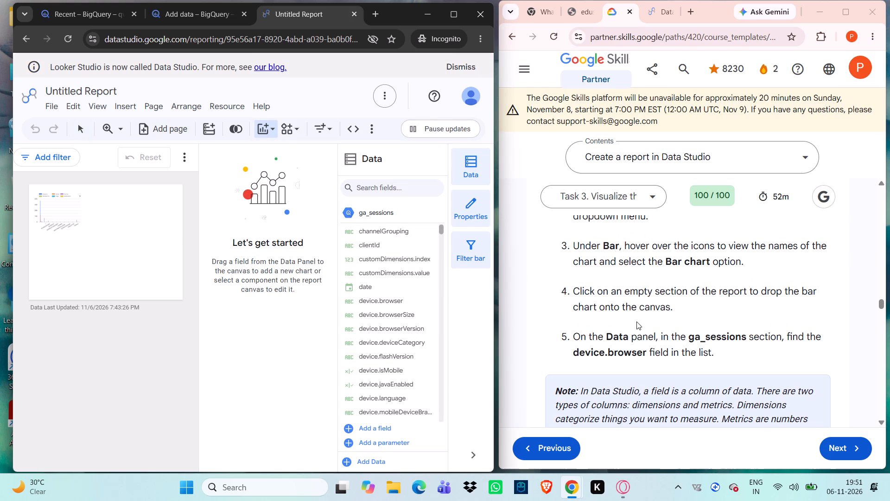
{"action": "scroll", "coordinate": [636, 321], "scroll_direction": "down", "scroll_amount": 1}
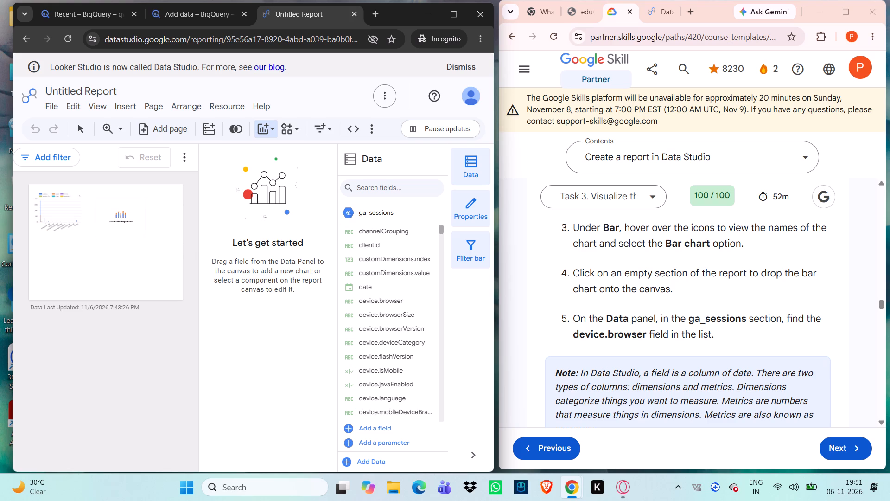
{"action": "left_click", "coordinate": [97, 198]}
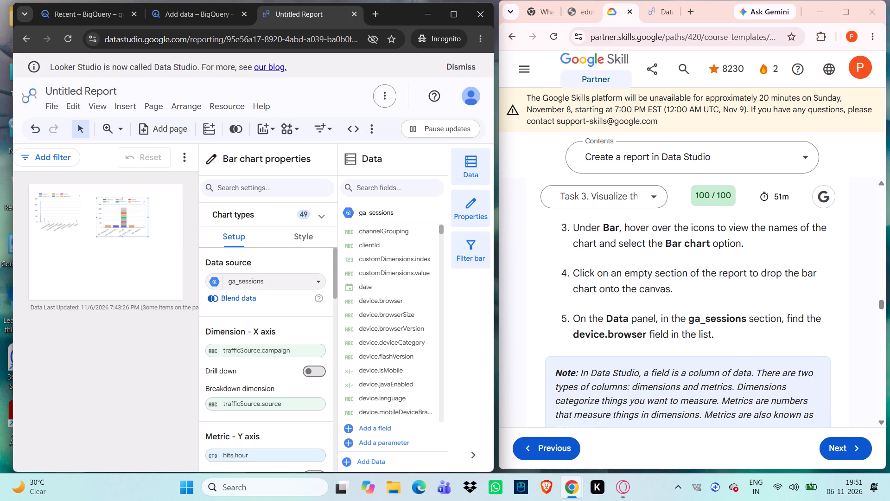
Replace the new bar chart's X-axis dimension with the device.browser field from ga_sessions.
{"action": "left_click", "coordinate": [310, 280]}
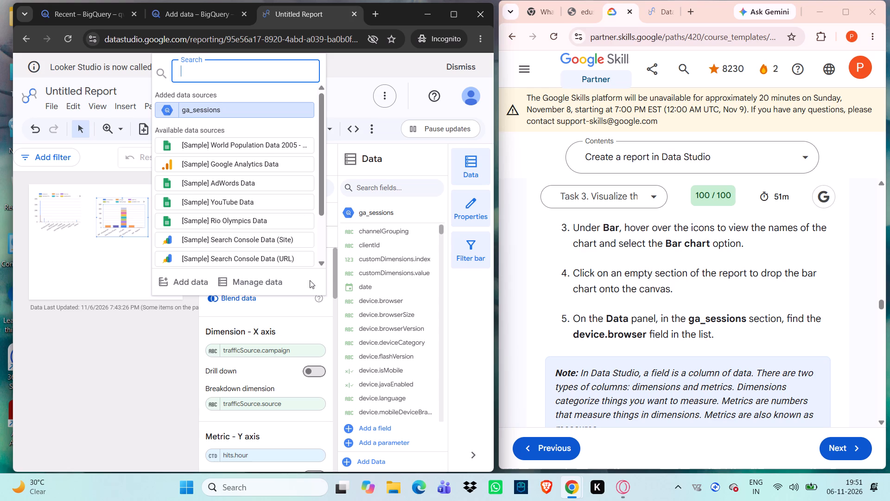
{"action": "left_click", "coordinate": [304, 297]}
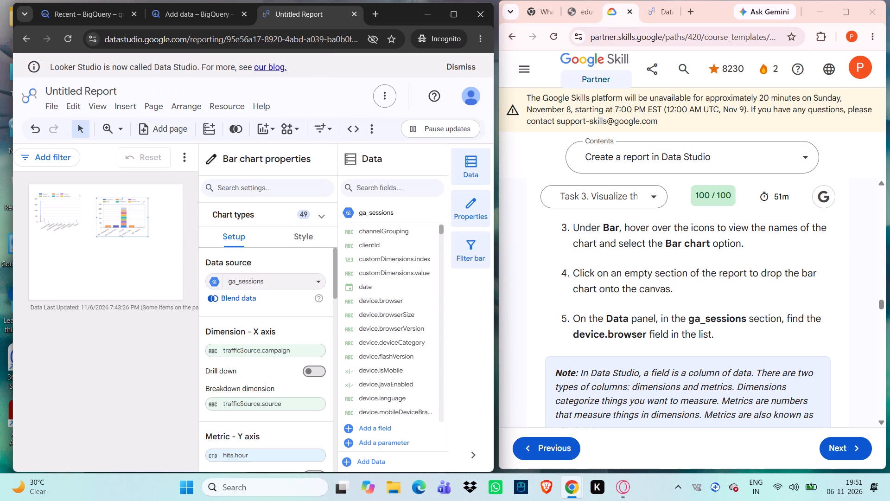
{"action": "left_click", "coordinate": [390, 307]}
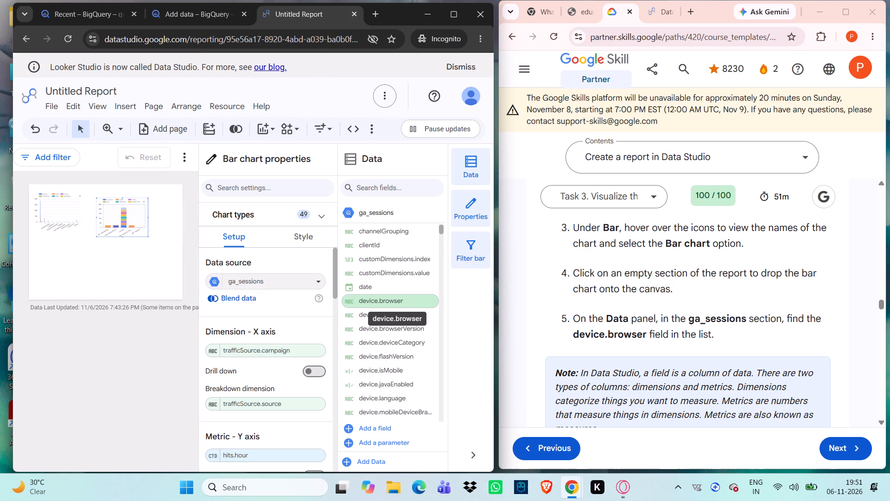
{"action": "double_click", "coordinate": [390, 307]}
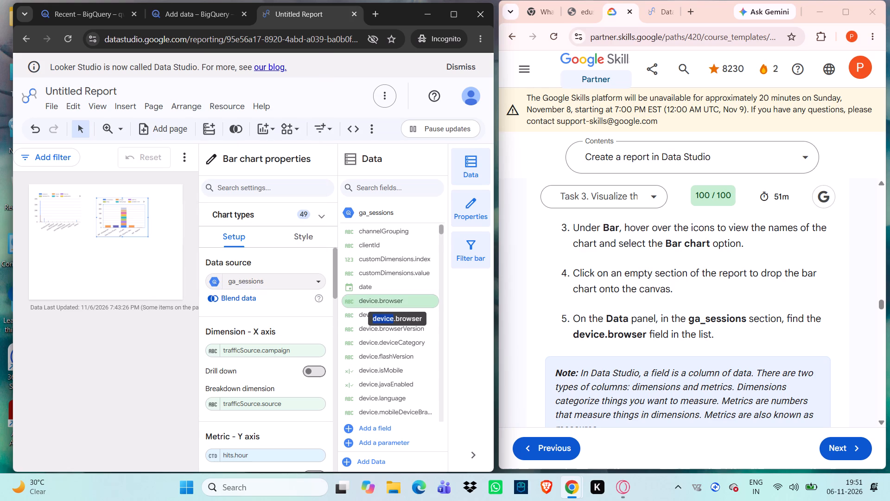
{"action": "double_click", "coordinate": [410, 303]}
{"action": "double_click", "coordinate": [410, 303]}
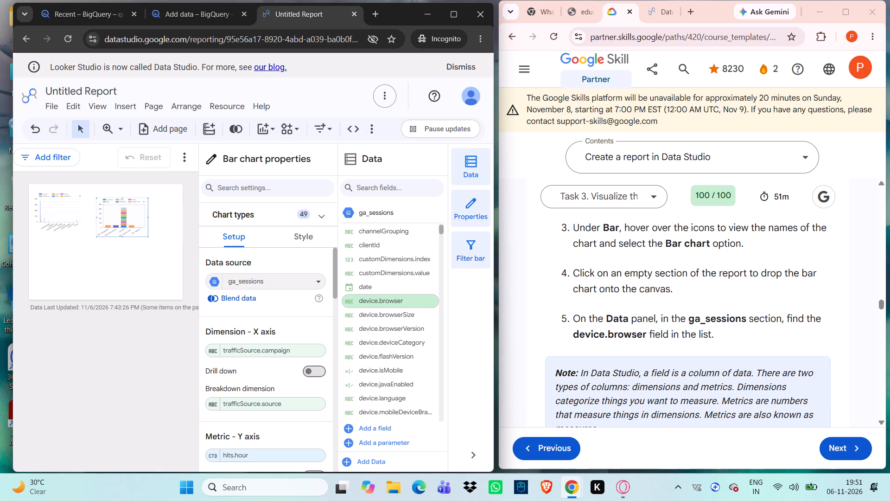
{"action": "left_click", "coordinate": [410, 303]}
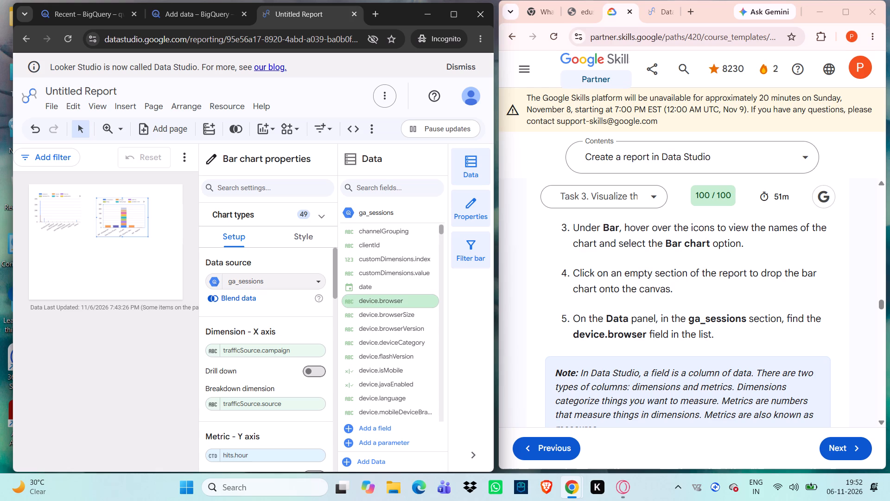
{"action": "left_click", "coordinate": [410, 303]}
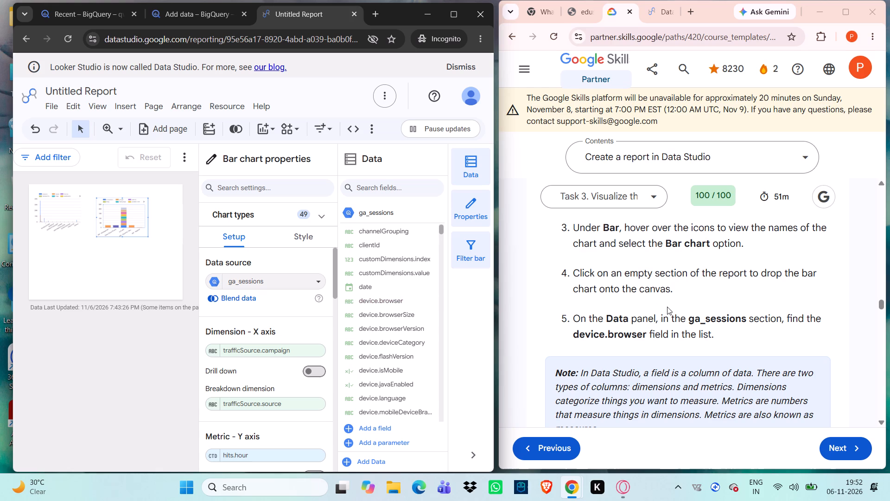
{"action": "scroll", "coordinate": [667, 307], "scroll_direction": "down", "scroll_amount": 3}
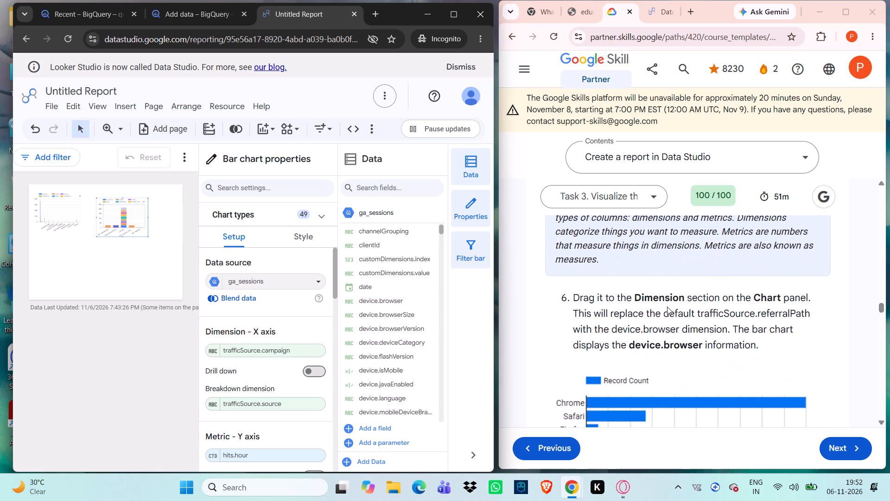
{"action": "left_click_drag", "start_coordinate": [375, 302], "coordinate": [334, 306]}
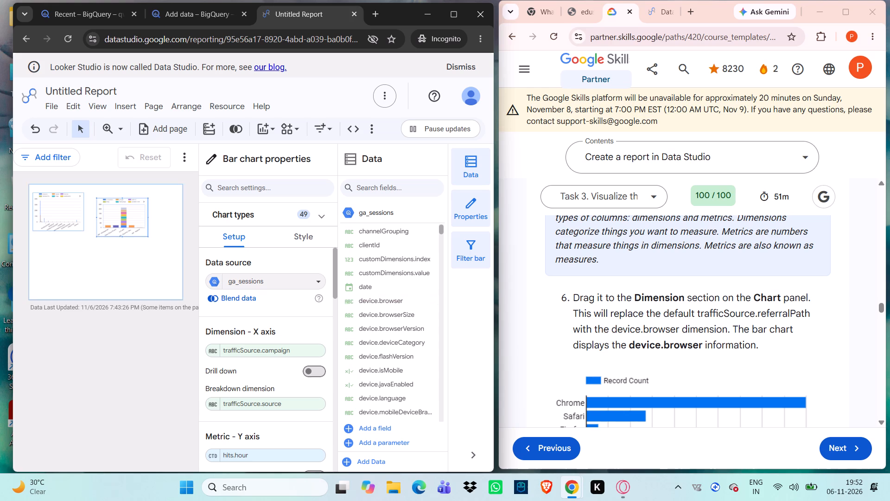
{"action": "left_click_drag", "start_coordinate": [334, 306], "coordinate": [126, 218]}
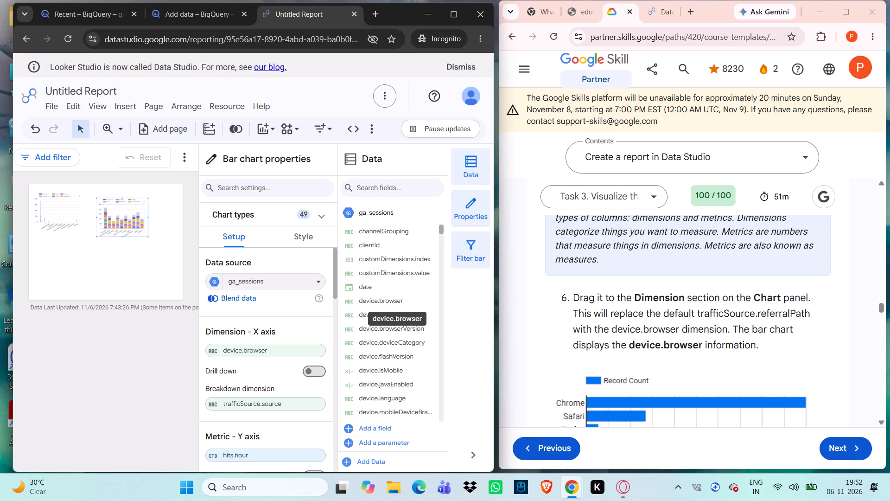
Read the lab's Task 3 steps 6 to 8 on setting the number of bars and adding a calculated field.
{"action": "scroll", "coordinate": [676, 369], "scroll_direction": "down", "scroll_amount": 1}
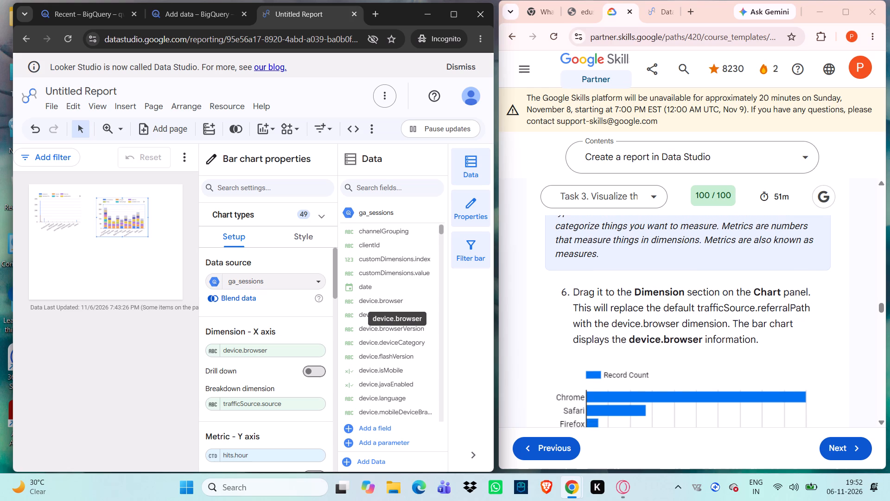
{"action": "scroll", "coordinate": [676, 369], "scroll_direction": "down", "scroll_amount": 4}
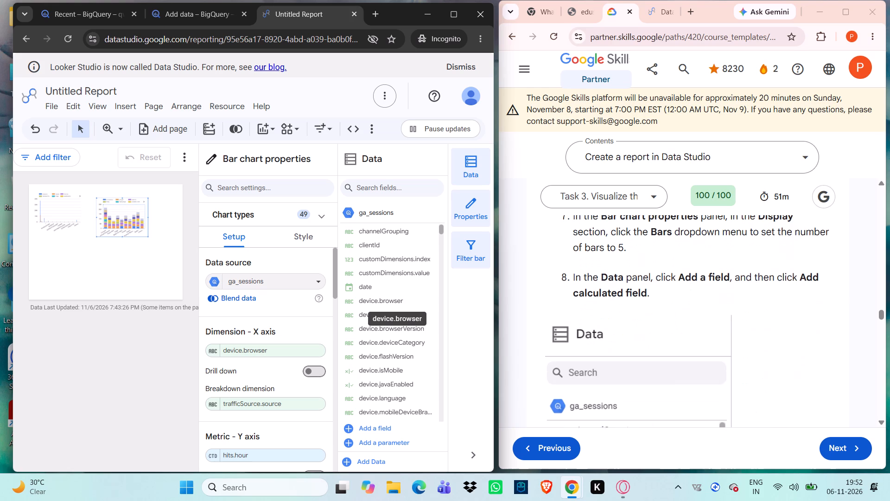
{"action": "scroll", "coordinate": [676, 369], "scroll_direction": "down", "scroll_amount": 1}
{"action": "scroll", "coordinate": [676, 369], "scroll_direction": "up", "scroll_amount": 1}
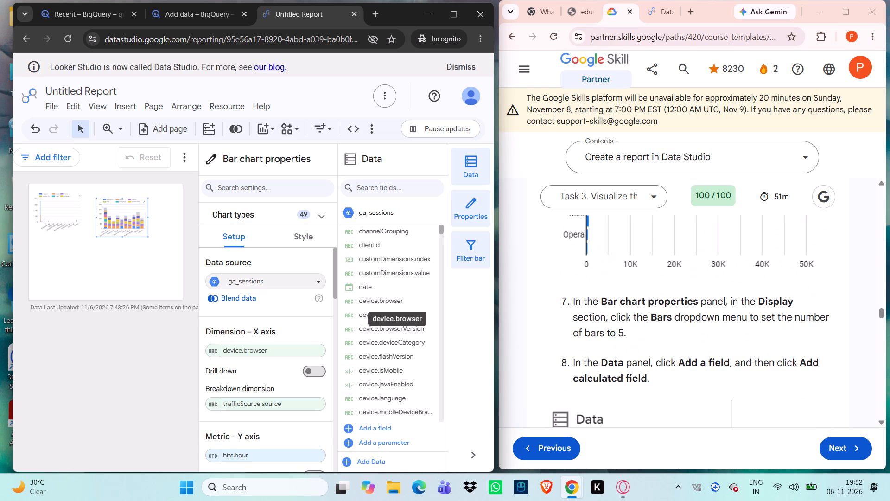
{"action": "scroll", "coordinate": [676, 369], "scroll_direction": "up", "scroll_amount": 1}
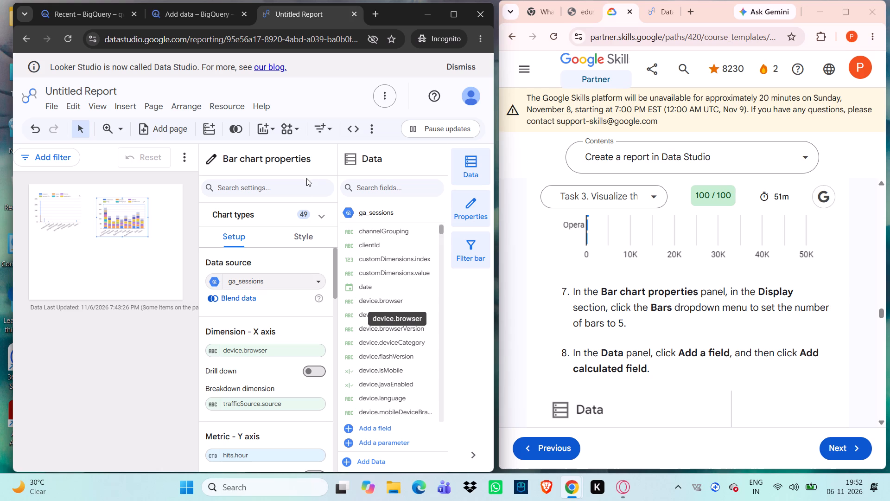
{"action": "scroll", "coordinate": [259, 237], "scroll_direction": "down", "scroll_amount": 2}
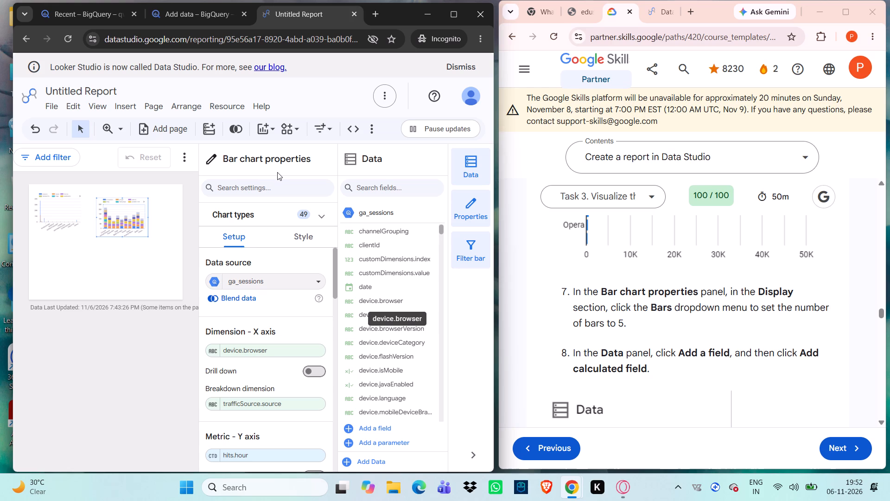
{"action": "scroll", "coordinate": [265, 225], "scroll_direction": "down", "scroll_amount": 1}
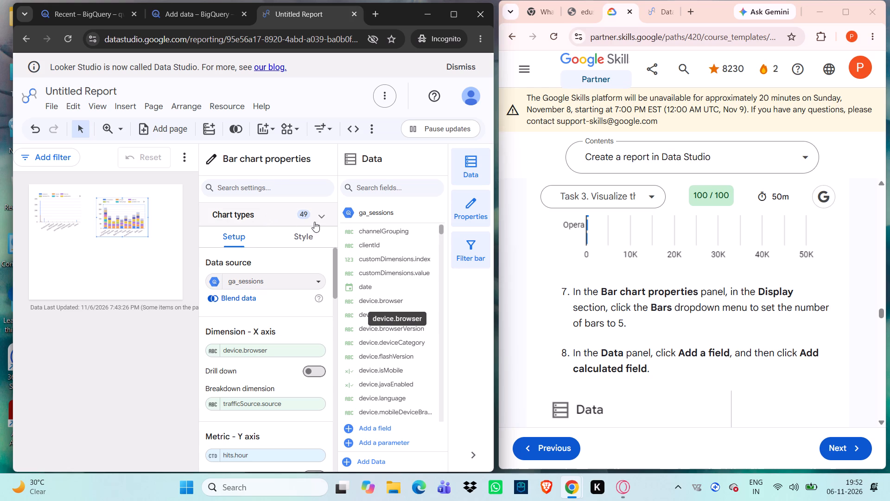
Look through the available chart types for the selected stacked vertical bar chart.
{"action": "left_click", "coordinate": [320, 220]}
{"action": "left_click", "coordinate": [320, 220]}
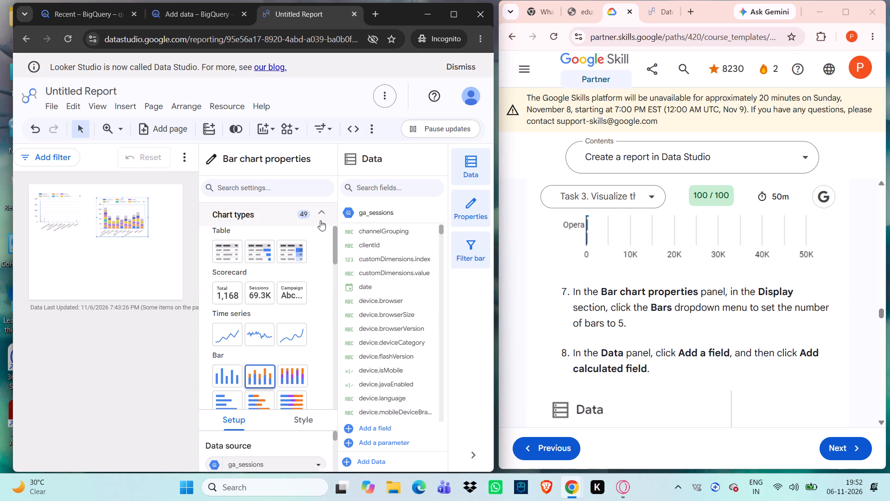
{"action": "left_click", "coordinate": [320, 220]}
{"action": "scroll", "coordinate": [278, 317], "scroll_direction": "down", "scroll_amount": 10}
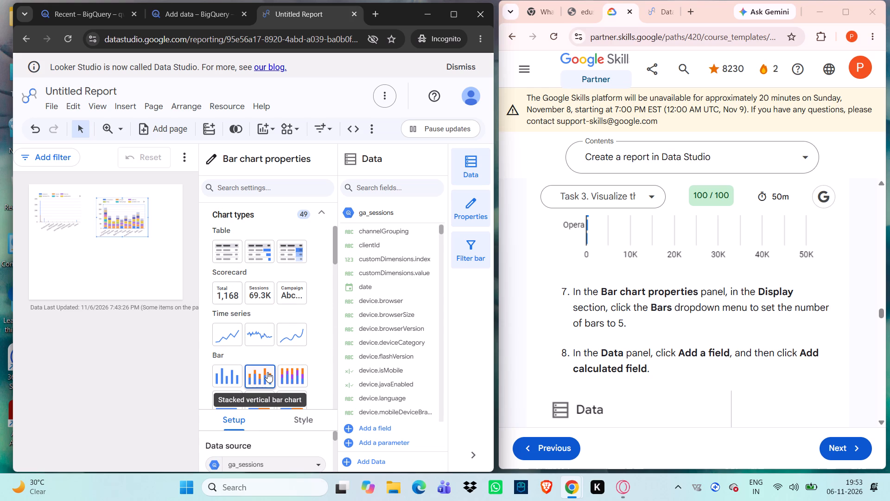
{"action": "left_click", "coordinate": [267, 372]}
{"action": "scroll", "coordinate": [267, 372], "scroll_direction": "down", "scroll_amount": 2}
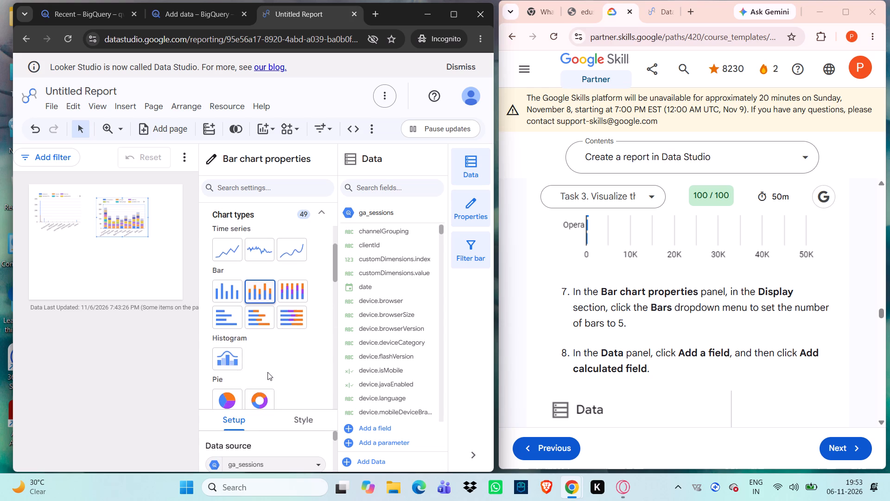
{"action": "scroll", "coordinate": [267, 372], "scroll_direction": "down", "scroll_amount": 6}
{"action": "scroll", "coordinate": [267, 372], "scroll_direction": "up", "scroll_amount": 5}
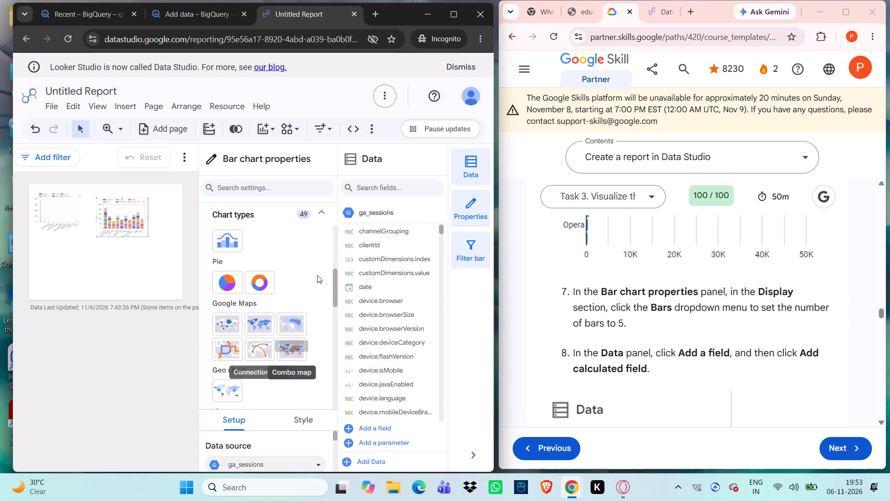
{"action": "left_click", "coordinate": [318, 208]}
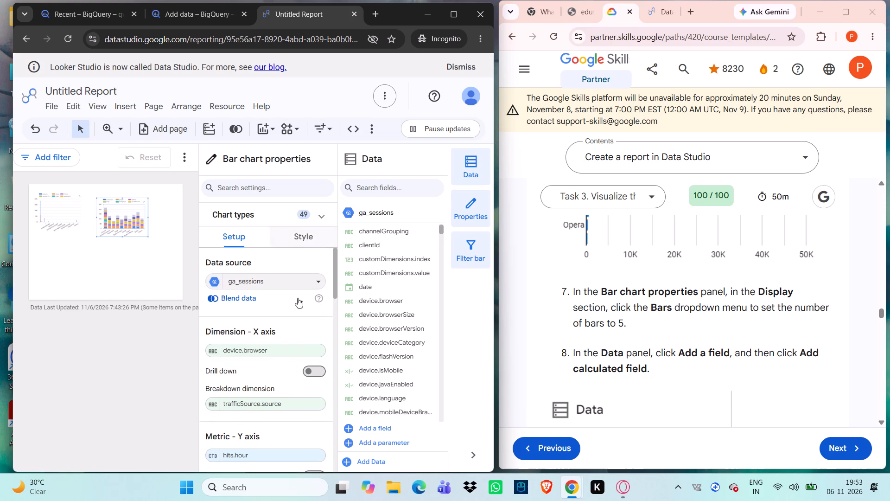
Examine the bar chart's setup settings, including the Display section with the number of bars and the sort options.
{"action": "scroll", "coordinate": [290, 337], "scroll_direction": "down", "scroll_amount": 1}
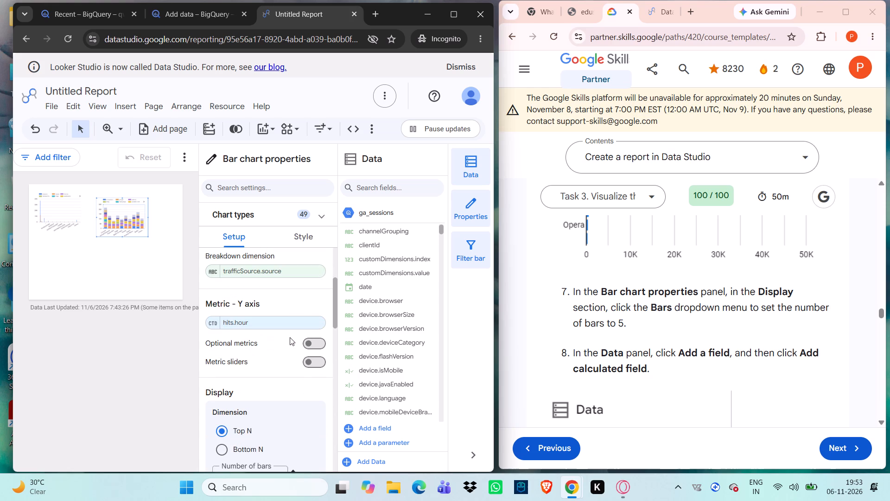
{"action": "scroll", "coordinate": [290, 337], "scroll_direction": "down", "scroll_amount": 2}
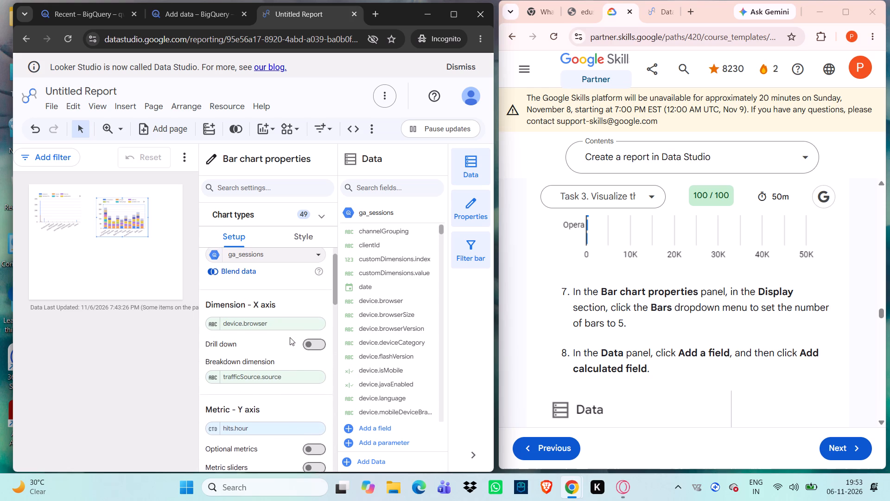
{"action": "scroll", "coordinate": [290, 337], "scroll_direction": "down", "scroll_amount": 2}
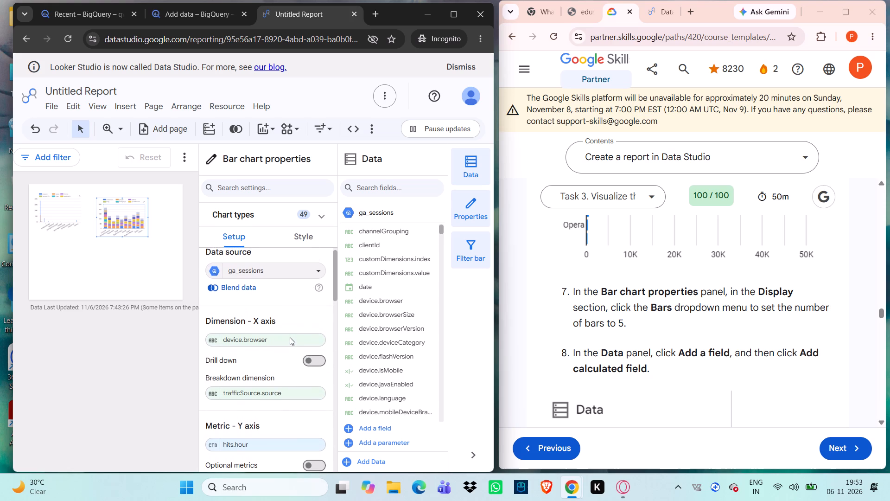
{"action": "scroll", "coordinate": [290, 337], "scroll_direction": "down", "scroll_amount": 1}
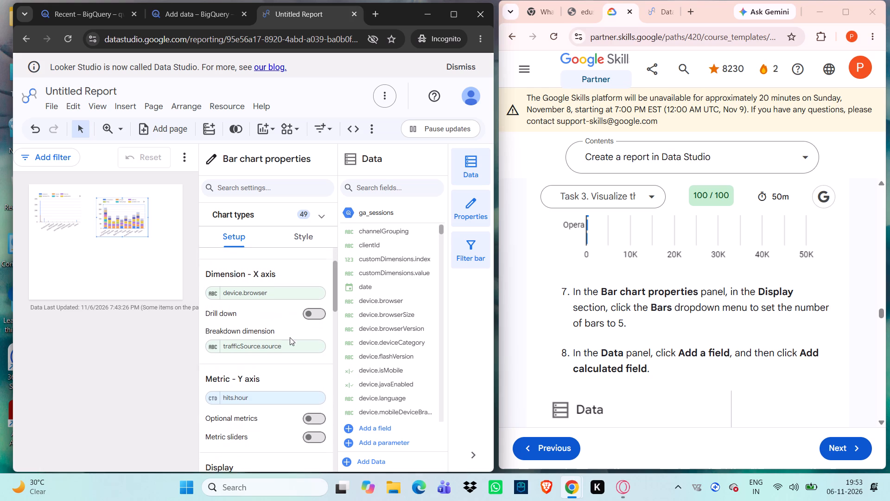
{"action": "scroll", "coordinate": [290, 337], "scroll_direction": "down", "scroll_amount": 2}
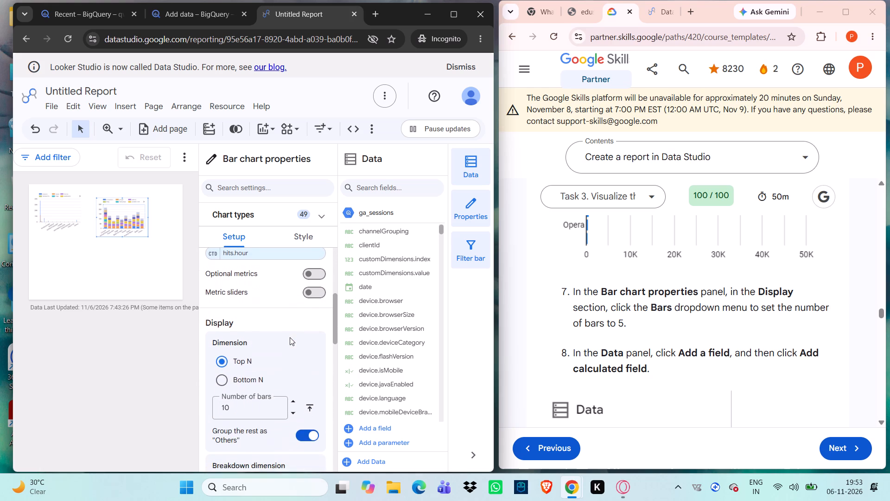
{"action": "scroll", "coordinate": [290, 337], "scroll_direction": "down", "scroll_amount": 6}
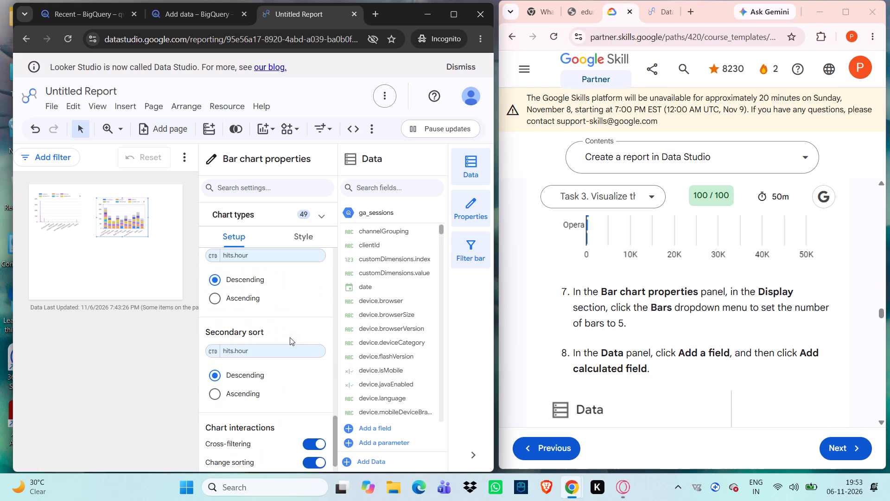
{"action": "scroll", "coordinate": [290, 337], "scroll_direction": "up", "scroll_amount": 12}
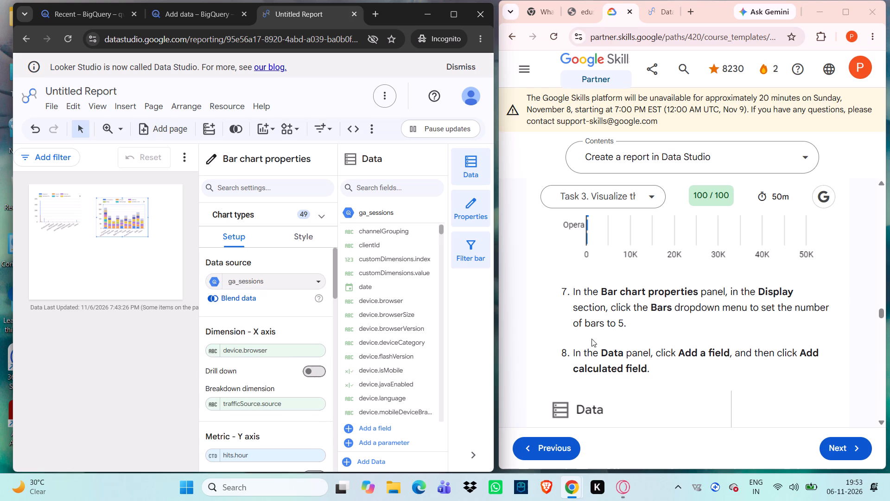
Start a new calculated field in the ga_sessions data source, following the lab's step 8.
{"action": "scroll", "coordinate": [690, 358], "scroll_direction": "down", "scroll_amount": 1}
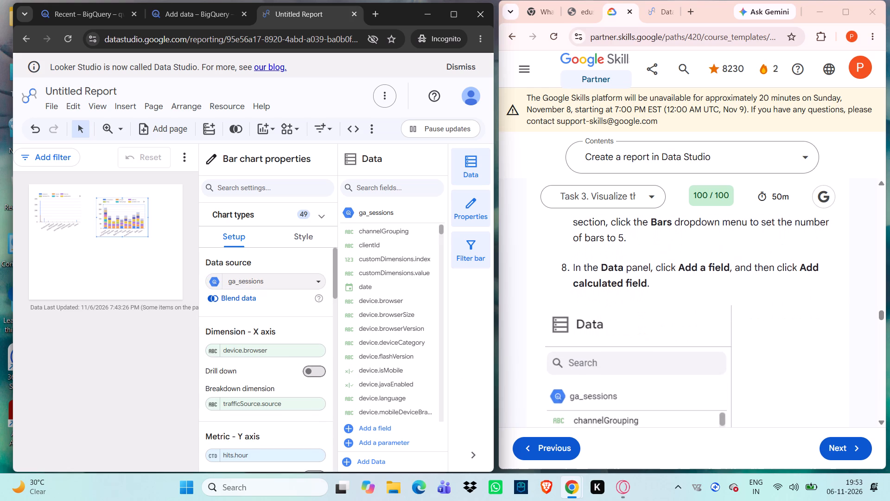
{"action": "left_click", "coordinate": [690, 358]}
{"action": "scroll", "coordinate": [690, 358], "scroll_direction": "down", "scroll_amount": 1}
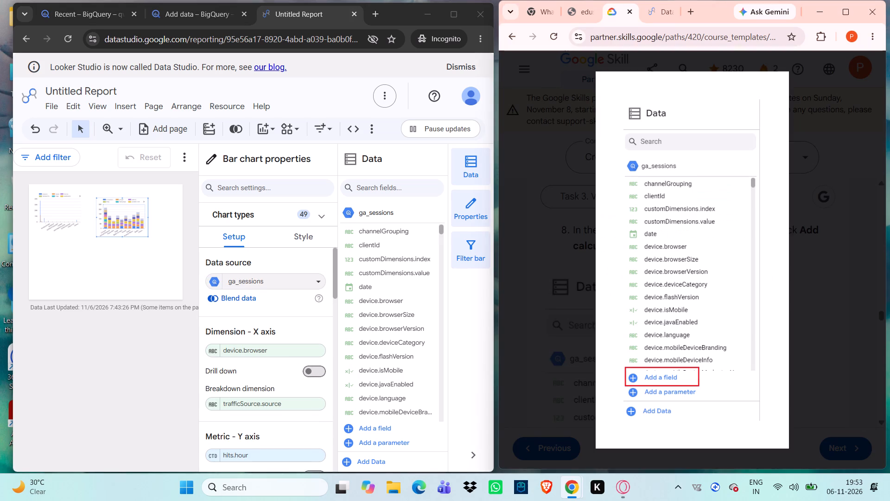
{"action": "scroll", "coordinate": [690, 358], "scroll_direction": "down", "scroll_amount": 1}
{"action": "left_click", "coordinate": [582, 319]}
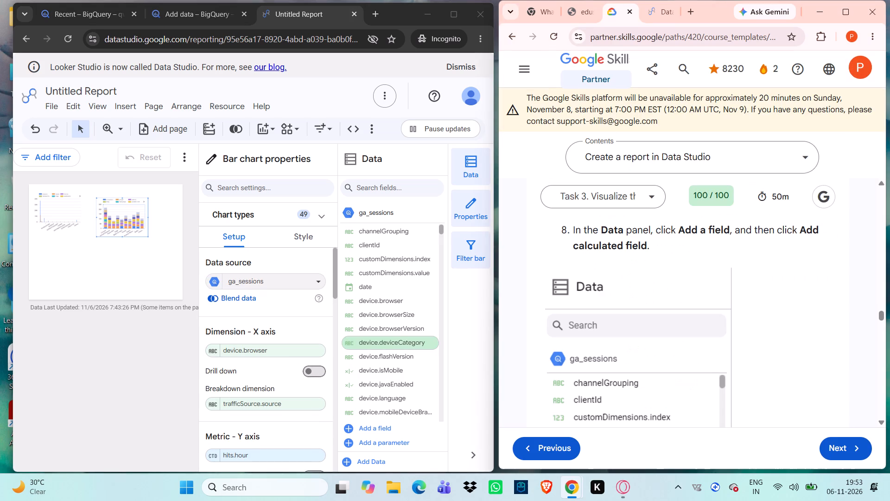
{"action": "left_click", "coordinate": [379, 432]}
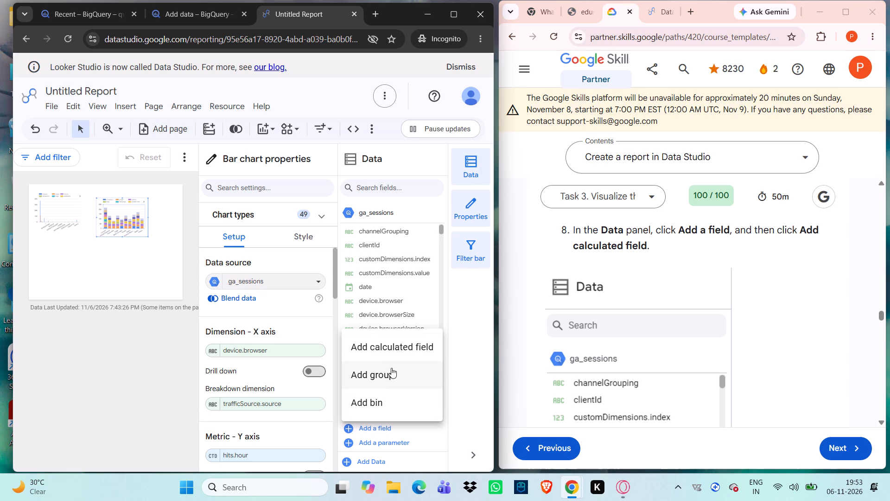
{"action": "left_click", "coordinate": [392, 347]}
Name the new calculated field Total Visitors, as given in the lab's step 9.
{"action": "scroll", "coordinate": [660, 325], "scroll_direction": "down", "scroll_amount": 2}
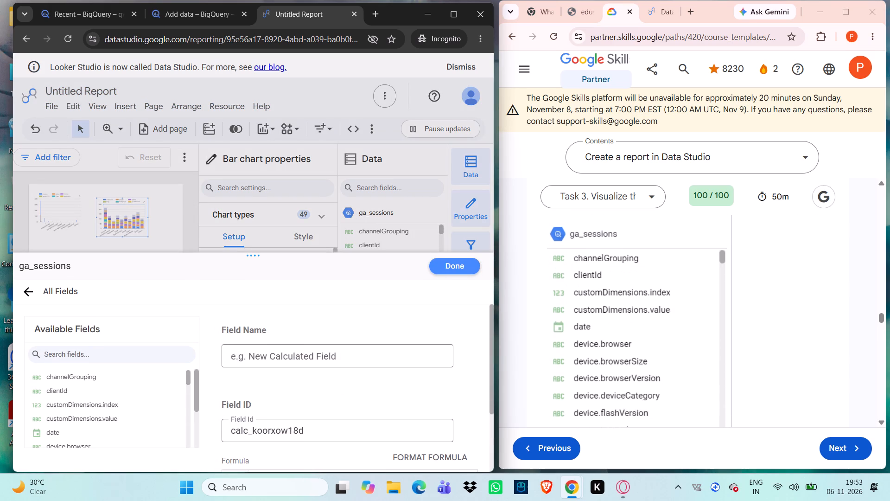
{"action": "scroll", "coordinate": [660, 325], "scroll_direction": "down", "scroll_amount": 4}
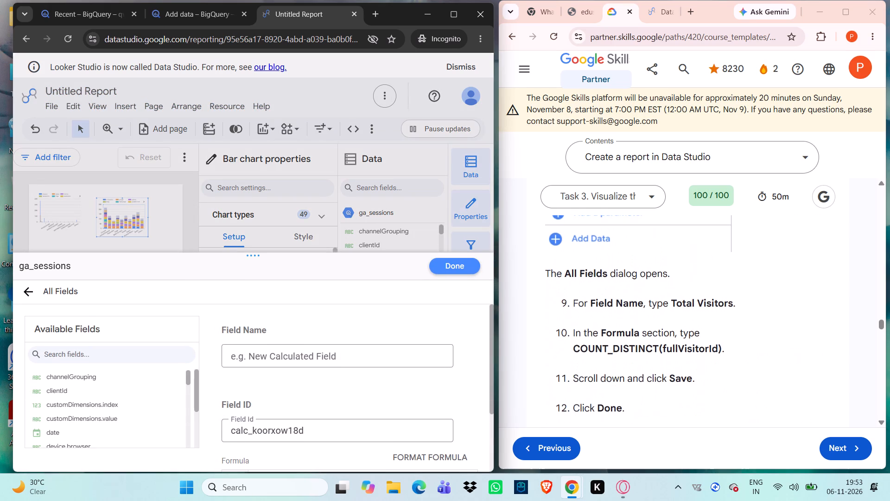
{"action": "scroll", "coordinate": [660, 325], "scroll_direction": "down", "scroll_amount": 2}
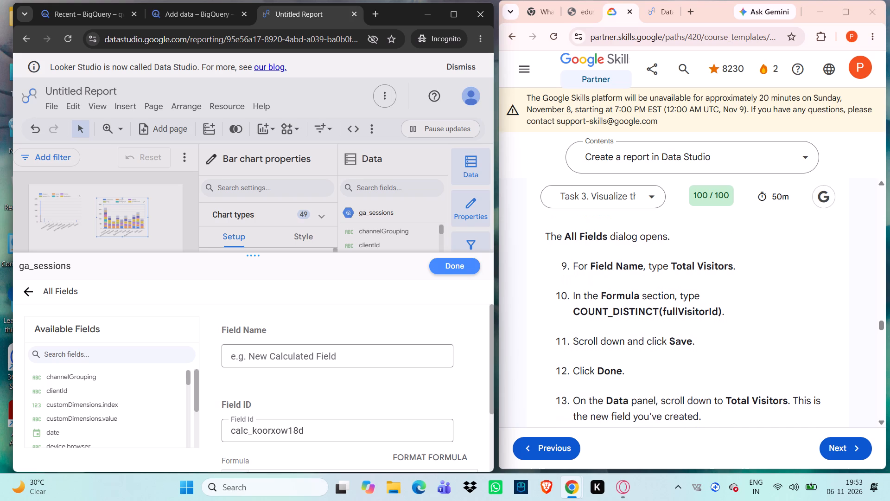
{"action": "scroll", "coordinate": [660, 325], "scroll_direction": "down", "scroll_amount": 1}
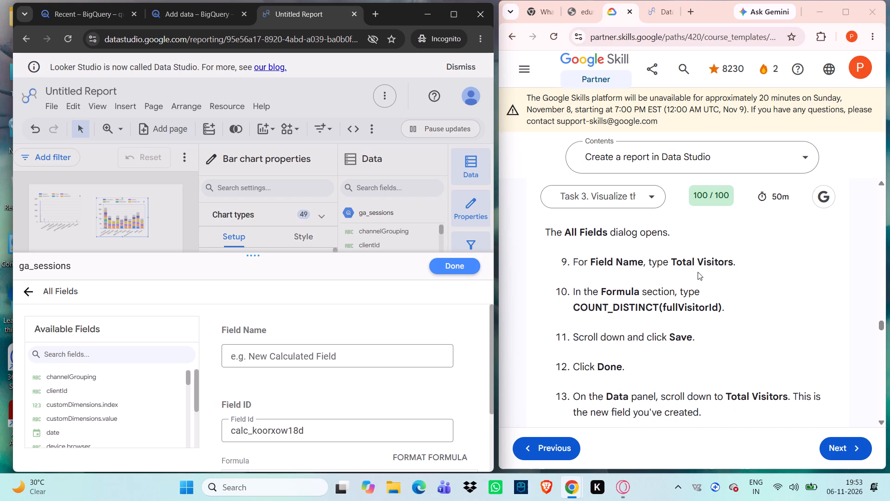
{"action": "left_click_drag", "start_coordinate": [672, 261], "coordinate": [740, 265]}
{"action": "key", "text": "ctrl+c"}
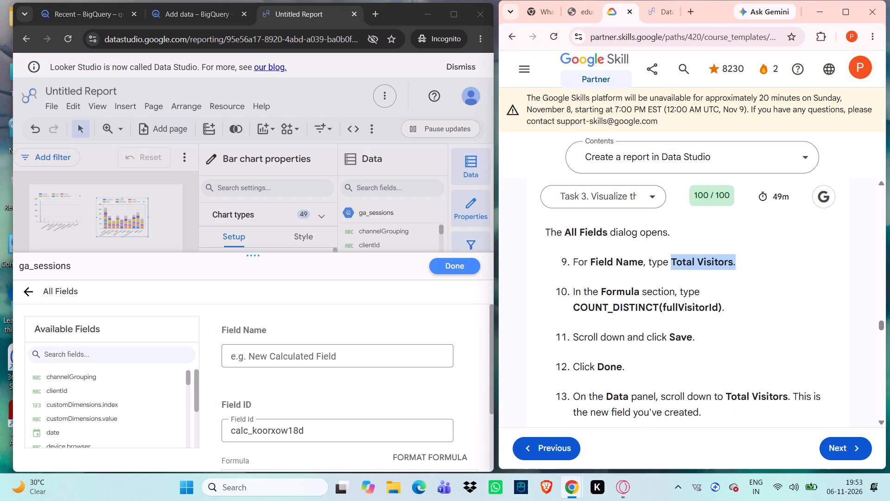
{"action": "left_click", "coordinate": [349, 350]}
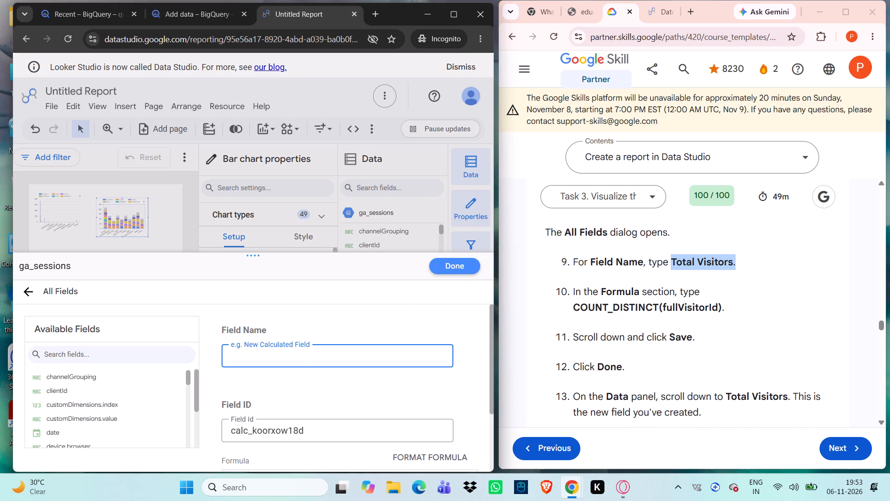
{"action": "key", "text": "ctrl+v"}
{"action": "key", "text": "BackSpace"}
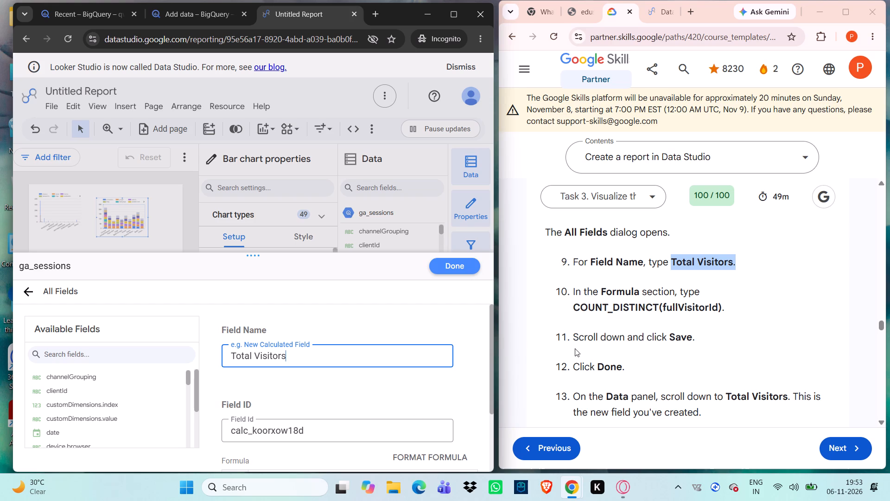
Enter the lab's step 10 formula COUNT_DISTINCT(fullVisitorId) for the Total Visitors calculated field.
{"action": "left_click_drag", "start_coordinate": [573, 307], "coordinate": [685, 297]}
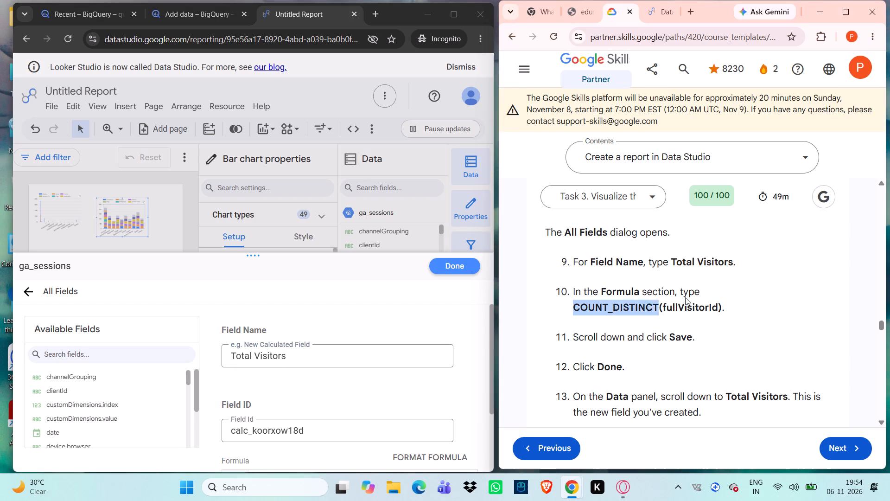
{"action": "left_click_drag", "start_coordinate": [685, 297], "coordinate": [721, 304]}
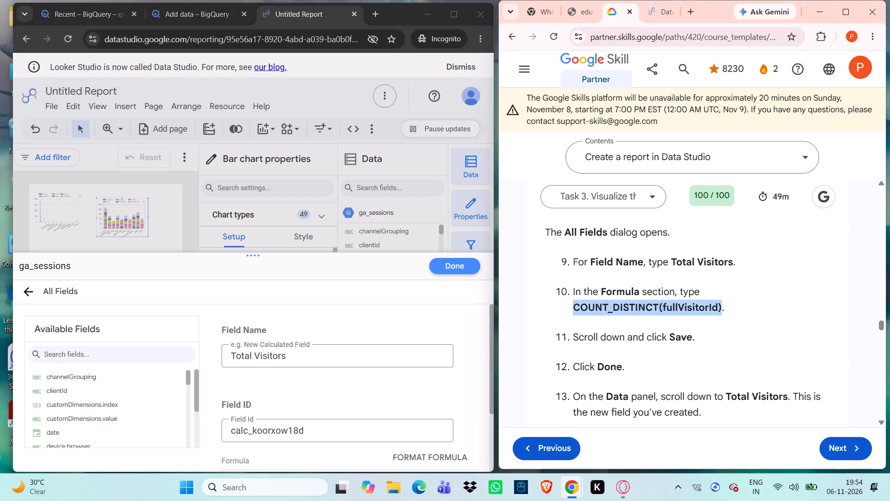
{"action": "key", "text": "ctrl+c"}
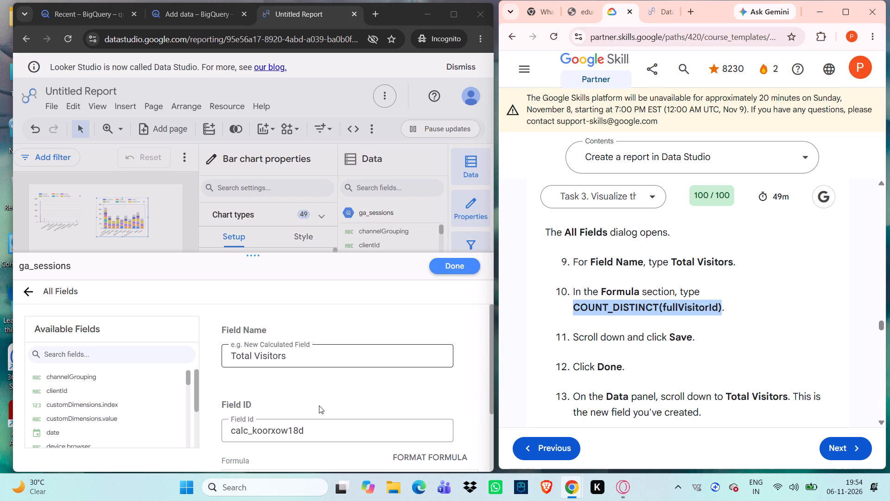
{"action": "scroll", "coordinate": [324, 421], "scroll_direction": "down", "scroll_amount": 1}
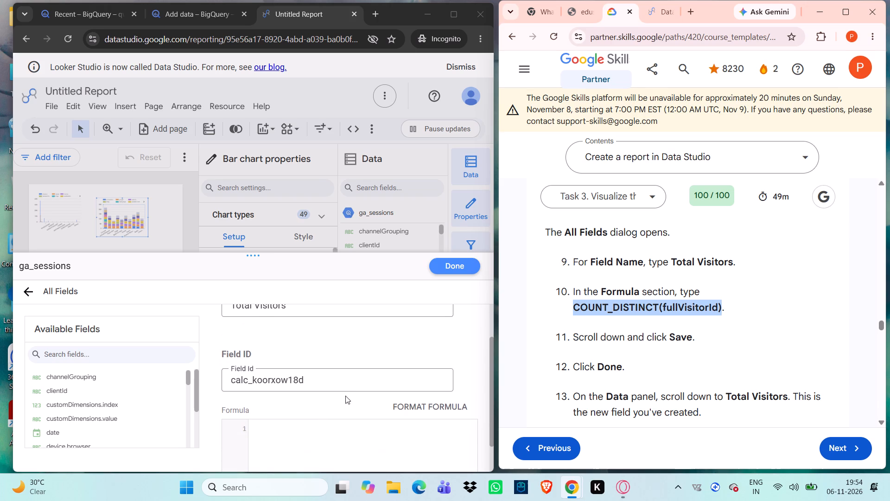
{"action": "left_click", "coordinate": [327, 434]}
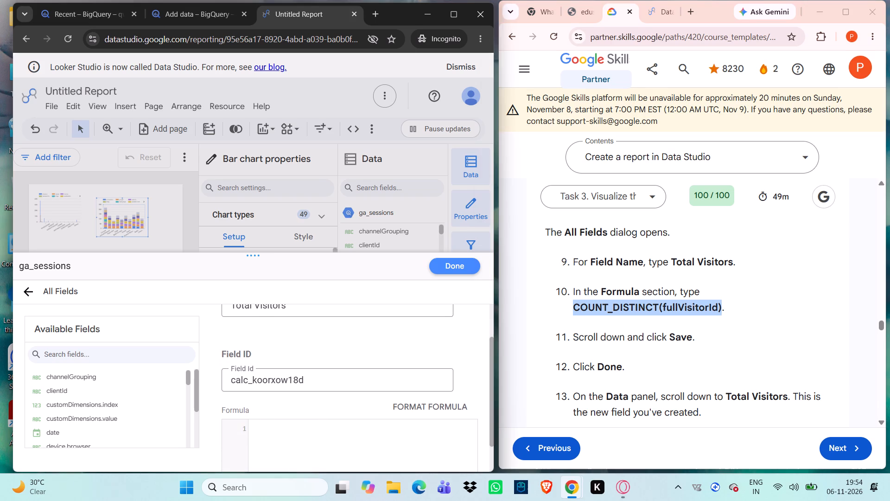
{"action": "key", "text": "ctrl+v"}
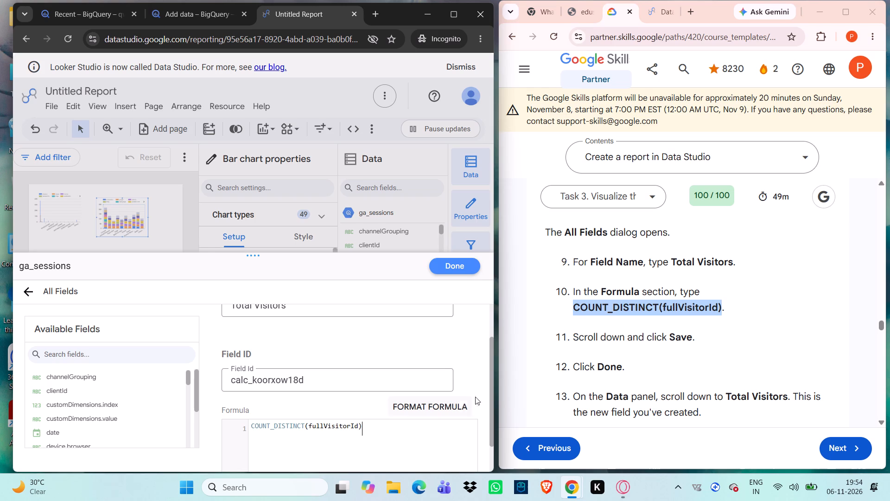
Save the Total Visitors calculated field and close the ga_sessions field editor, following the lab's steps 11 and 12.
{"action": "scroll", "coordinate": [650, 336], "scroll_direction": "down", "scroll_amount": 1}
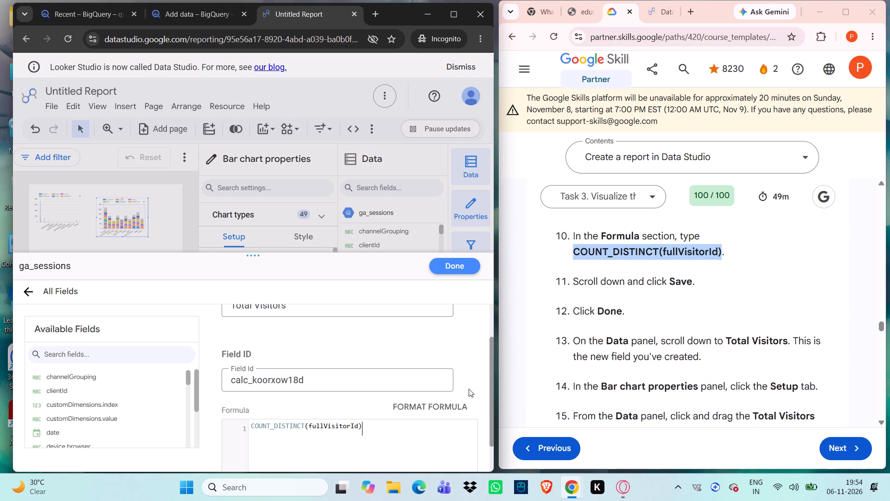
{"action": "scroll", "coordinate": [426, 419], "scroll_direction": "down", "scroll_amount": 6}
{"action": "left_click", "coordinate": [439, 456]}
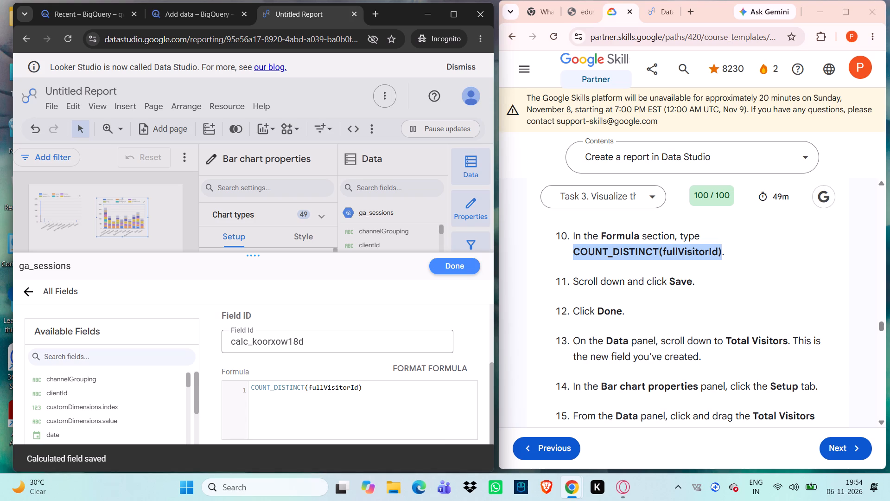
{"action": "scroll", "coordinate": [615, 340], "scroll_direction": "down", "scroll_amount": 3}
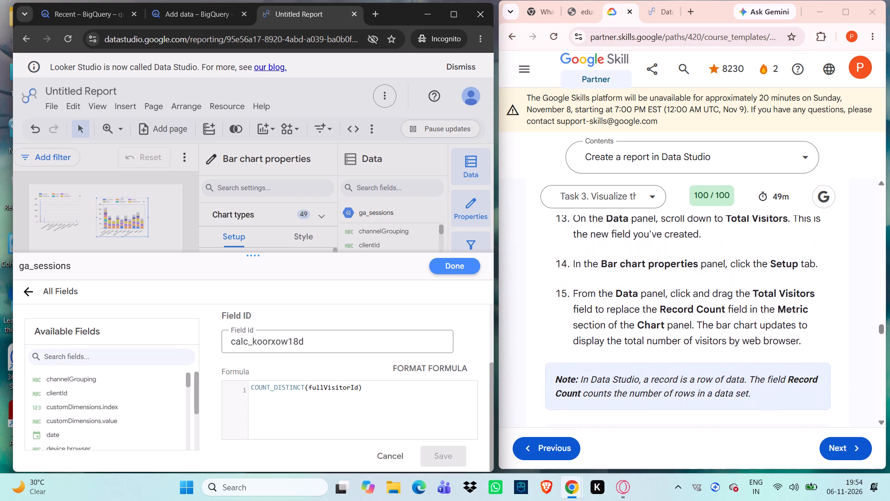
{"action": "scroll", "coordinate": [421, 406], "scroll_direction": "down", "scroll_amount": 4}
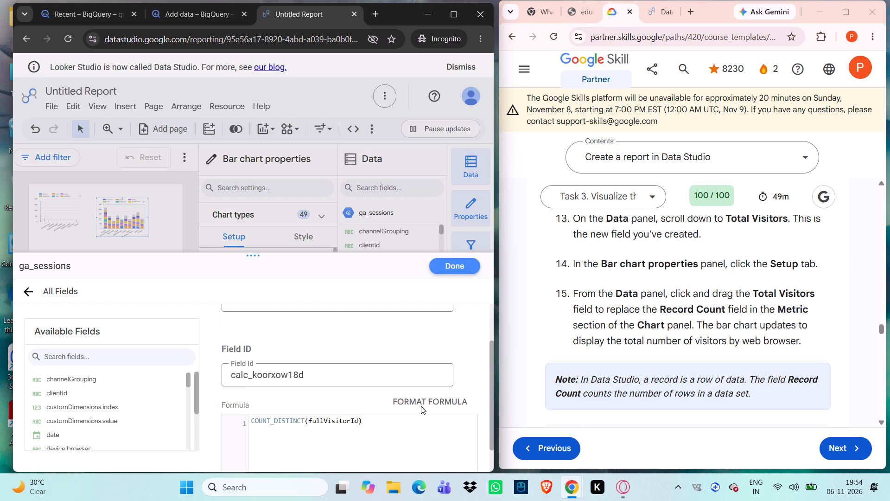
{"action": "scroll", "coordinate": [421, 406], "scroll_direction": "down", "scroll_amount": 1}
{"action": "left_click", "coordinate": [467, 262]}
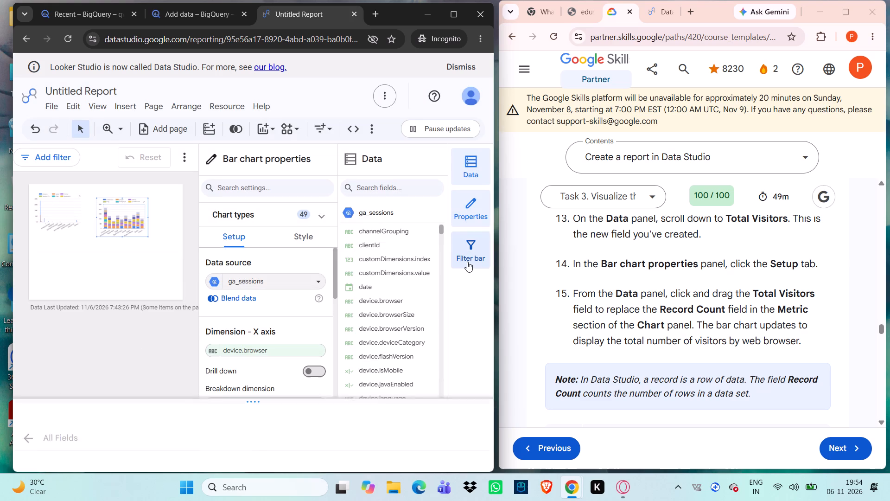
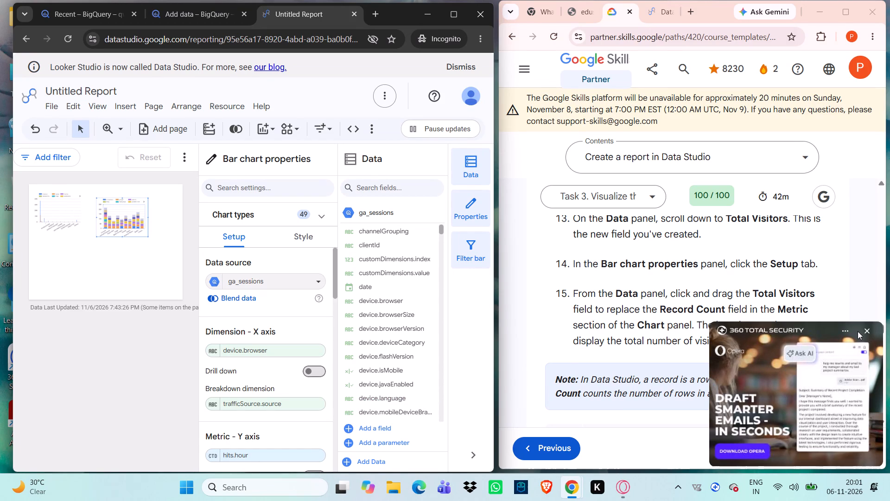
Dismiss the 360 Total Security advertisement covering the lab instructions.
{"action": "left_click", "coordinate": [865, 331]}
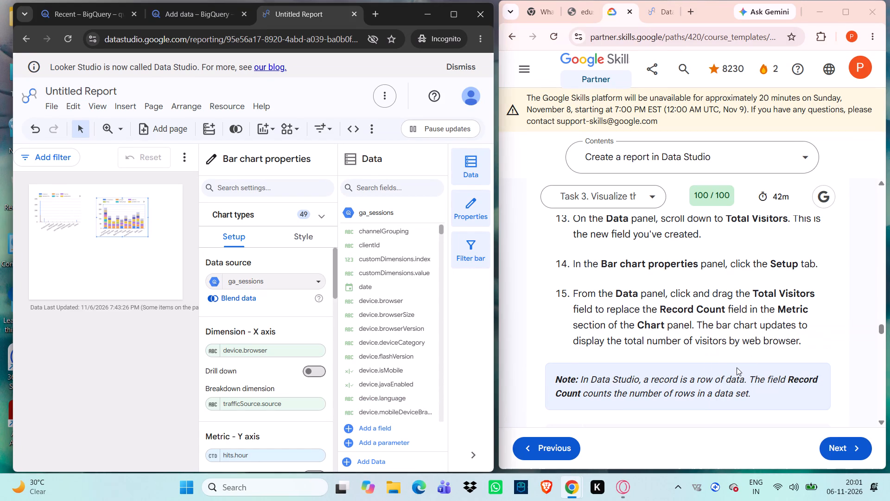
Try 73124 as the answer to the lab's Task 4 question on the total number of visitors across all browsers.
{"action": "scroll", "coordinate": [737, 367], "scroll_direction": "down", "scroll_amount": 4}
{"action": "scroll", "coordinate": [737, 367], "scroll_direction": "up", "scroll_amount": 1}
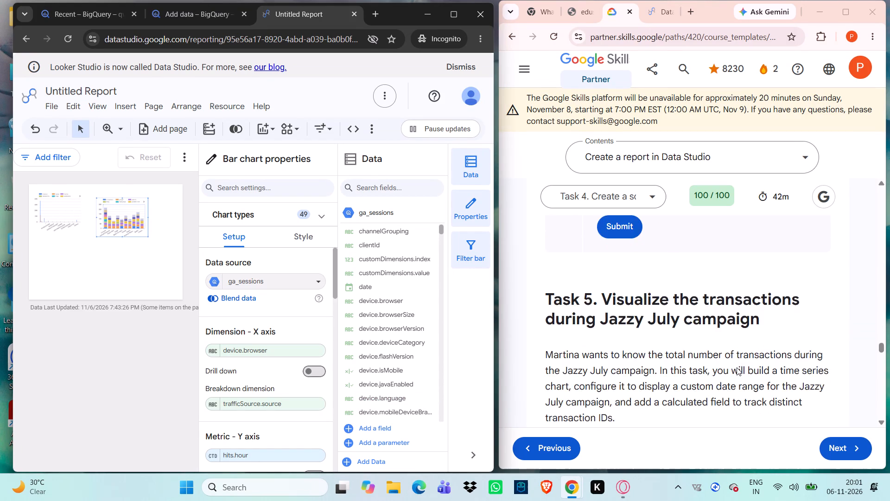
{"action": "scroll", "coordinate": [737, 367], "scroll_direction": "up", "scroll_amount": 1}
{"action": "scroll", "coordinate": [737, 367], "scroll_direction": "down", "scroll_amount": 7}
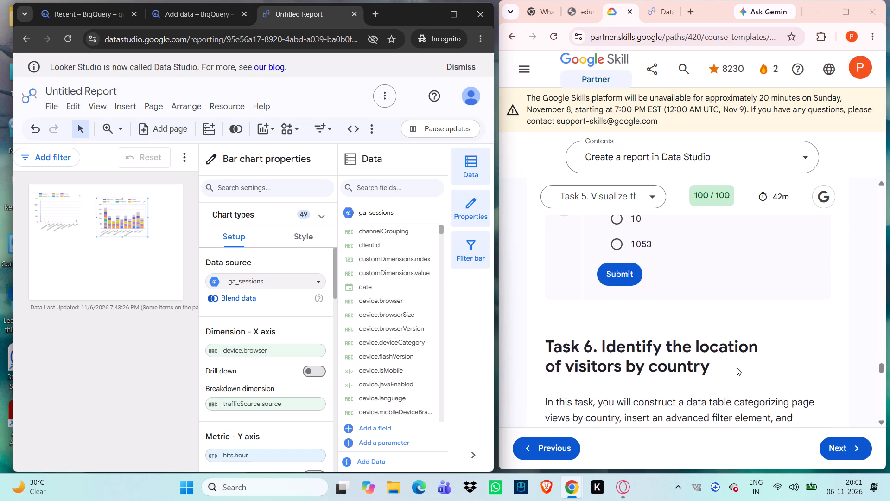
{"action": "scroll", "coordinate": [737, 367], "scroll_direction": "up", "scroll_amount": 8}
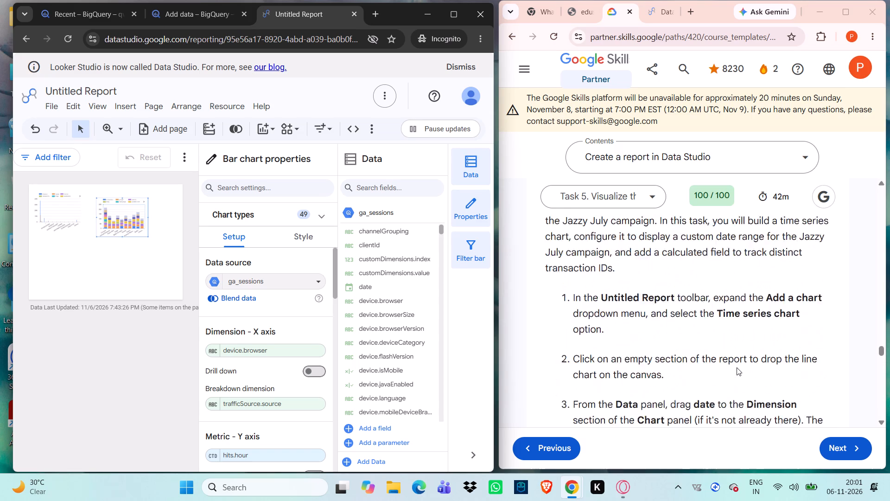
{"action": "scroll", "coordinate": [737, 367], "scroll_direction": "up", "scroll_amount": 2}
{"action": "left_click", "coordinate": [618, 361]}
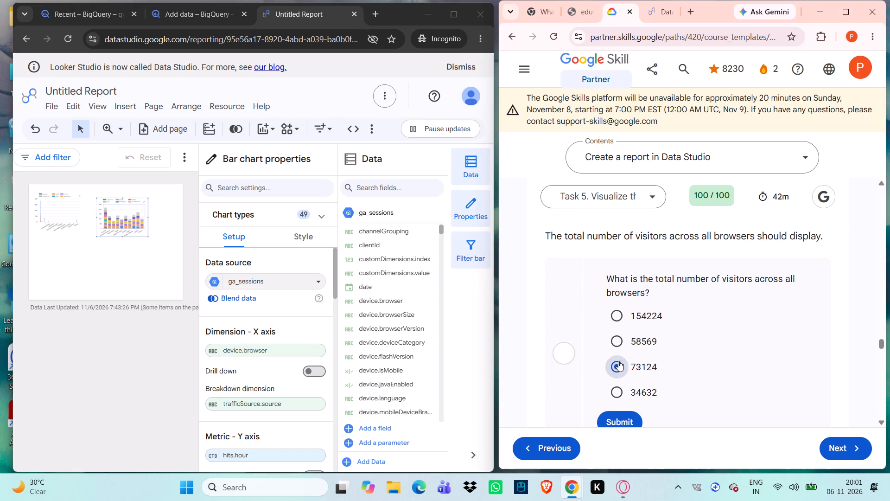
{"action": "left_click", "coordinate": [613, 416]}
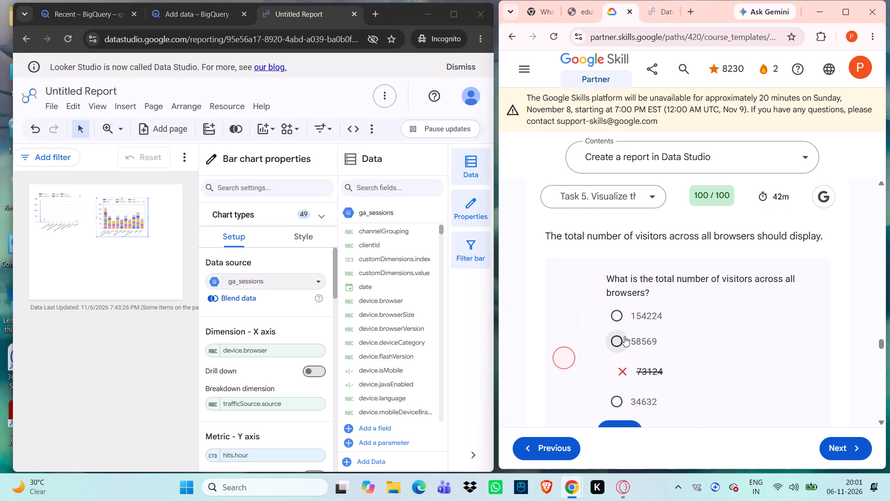
Submit 58569 as the answer to the question on total visitors across all browsers.
{"action": "left_click", "coordinate": [624, 334]}
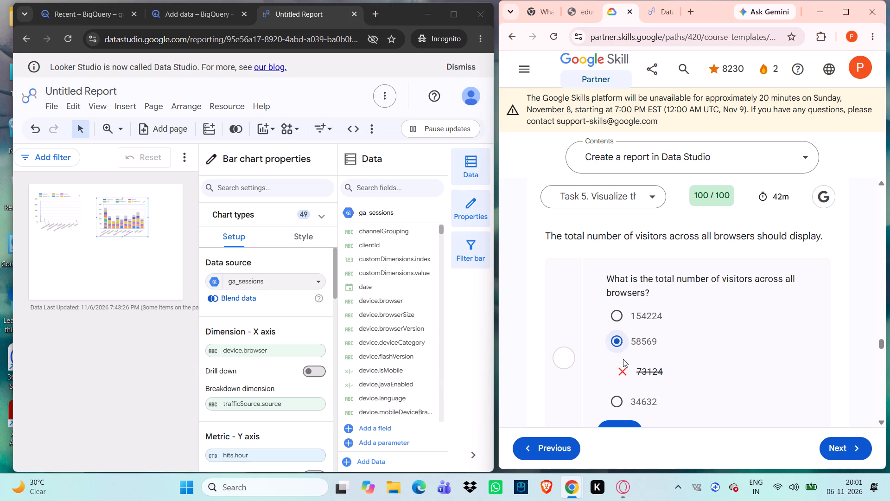
{"action": "left_click", "coordinate": [619, 419]}
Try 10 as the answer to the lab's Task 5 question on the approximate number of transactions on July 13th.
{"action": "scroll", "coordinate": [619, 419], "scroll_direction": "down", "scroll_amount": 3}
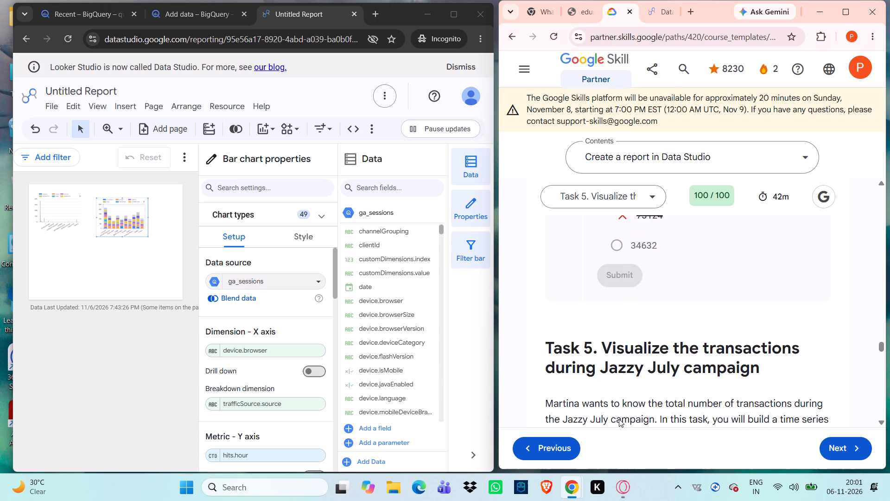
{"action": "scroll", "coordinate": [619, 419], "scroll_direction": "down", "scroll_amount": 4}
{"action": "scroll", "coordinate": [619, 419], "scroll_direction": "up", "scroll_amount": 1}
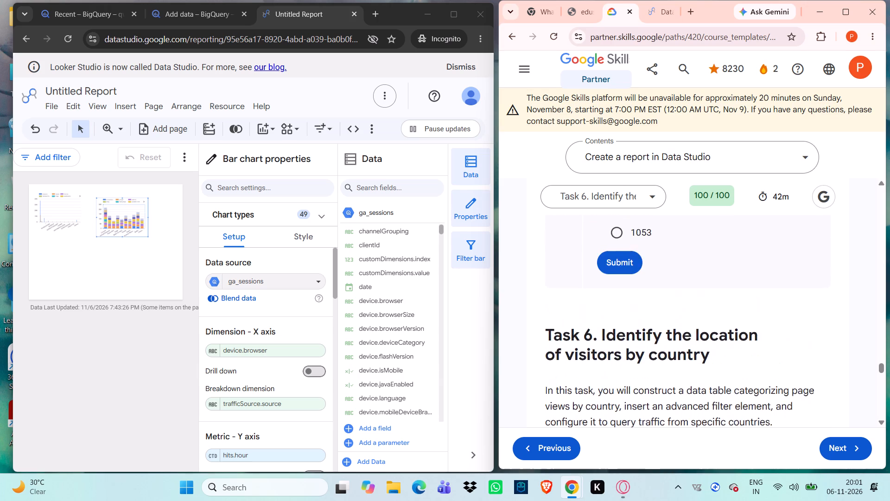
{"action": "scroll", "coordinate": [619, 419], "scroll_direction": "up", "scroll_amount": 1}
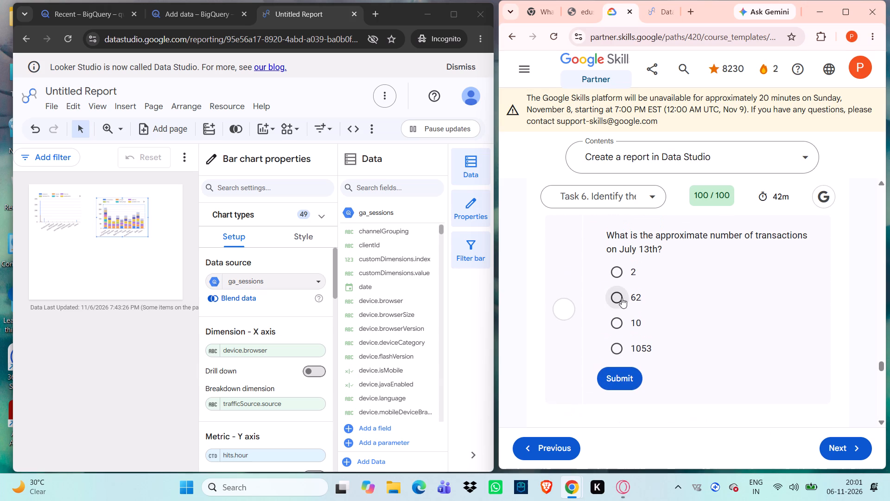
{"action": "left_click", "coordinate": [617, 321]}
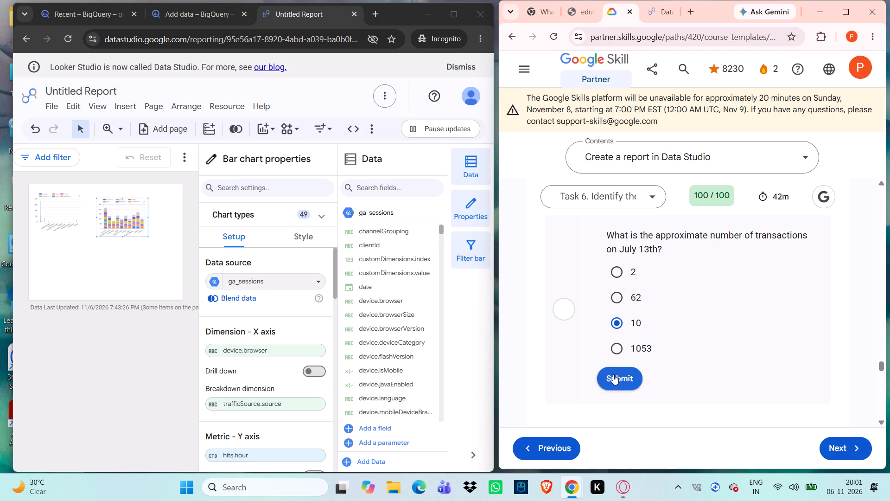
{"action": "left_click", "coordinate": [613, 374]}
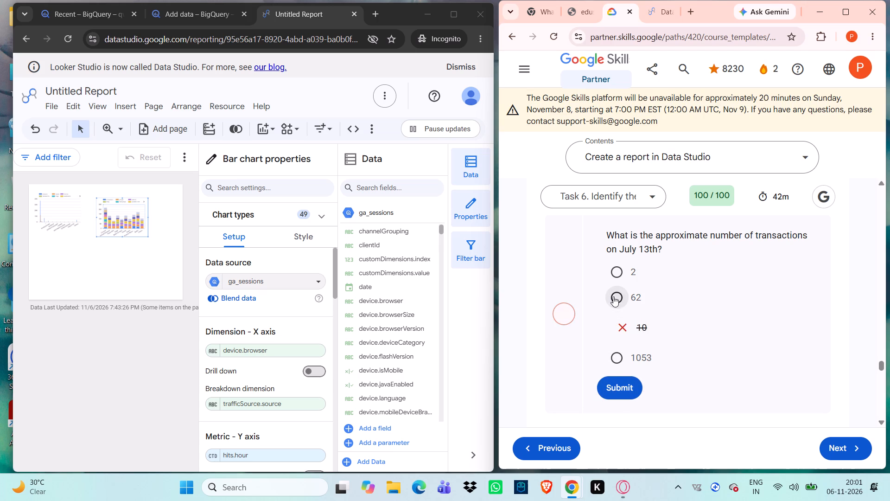
Submit 62 as the answer to the question on the approximate number of transactions on July 13th.
{"action": "left_click", "coordinate": [613, 296]}
{"action": "left_click", "coordinate": [608, 386]}
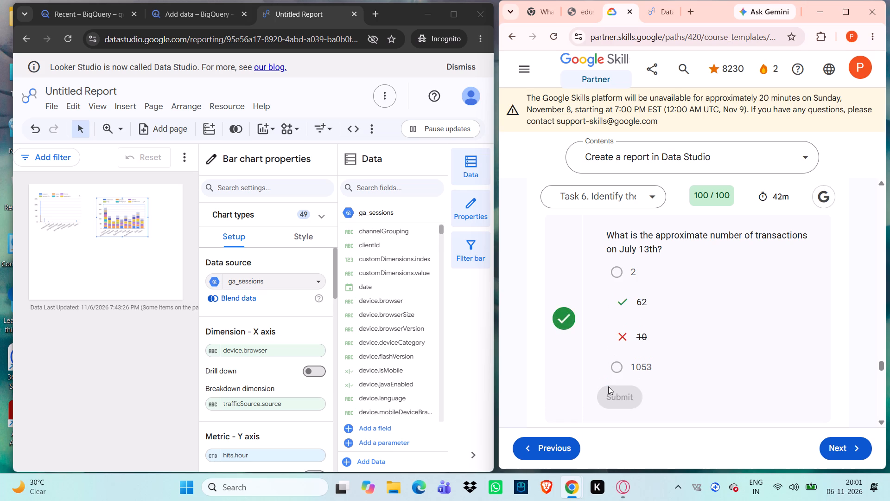
Find the lab's Task 6 question on the total number of page views in Singapore.
{"action": "scroll", "coordinate": [608, 386], "scroll_direction": "down", "scroll_amount": 7}
{"action": "scroll", "coordinate": [608, 386], "scroll_direction": "up", "scroll_amount": 5}
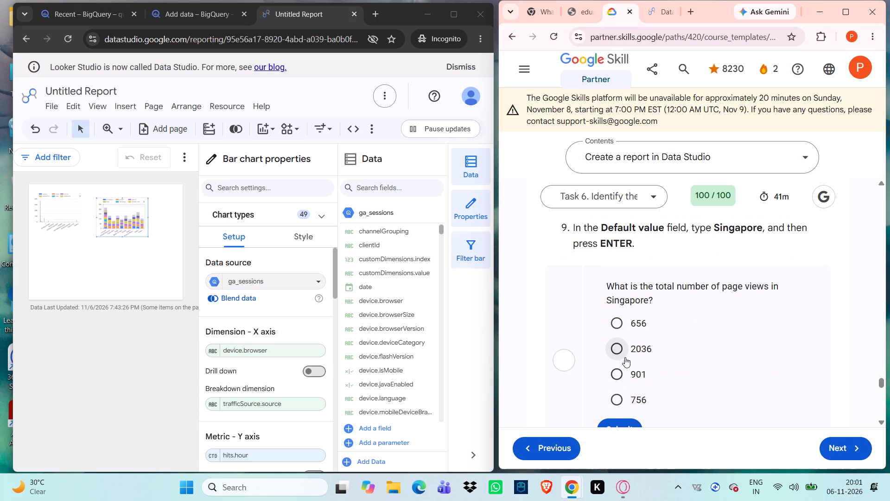